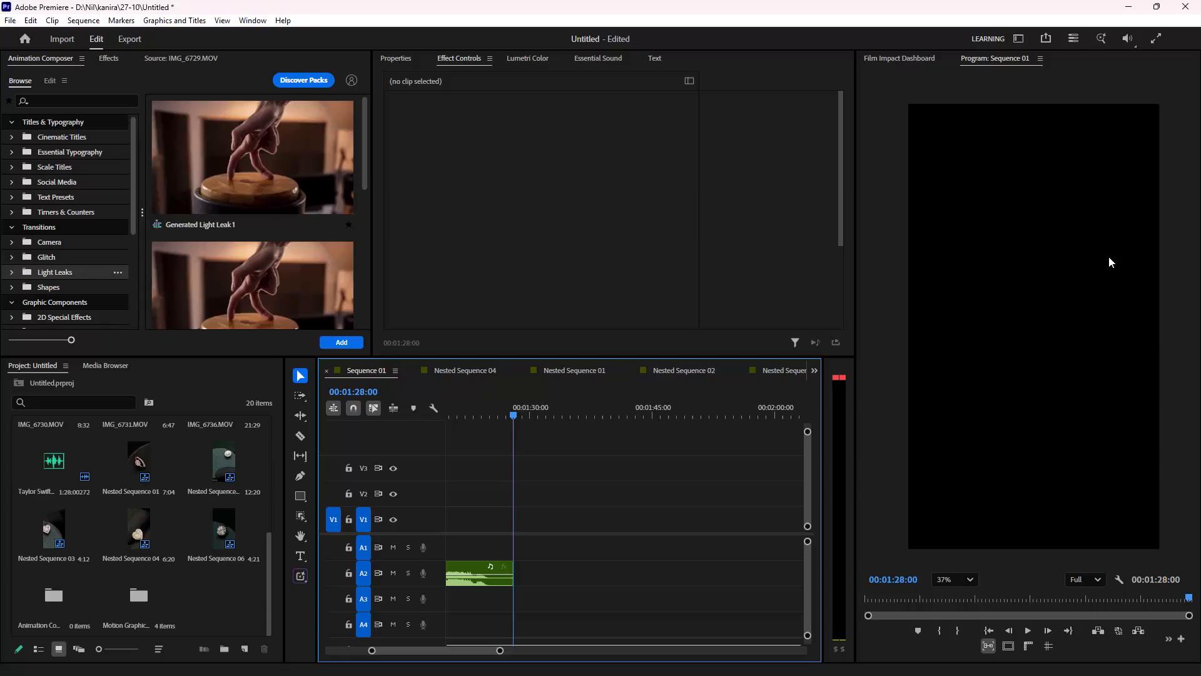
# Import the reel 1 video from the kanira 19-3 folder in File Explorer into the Premiere project.
pyautogui.moveTo(519, 411); pyautogui.dragTo(366, 393)
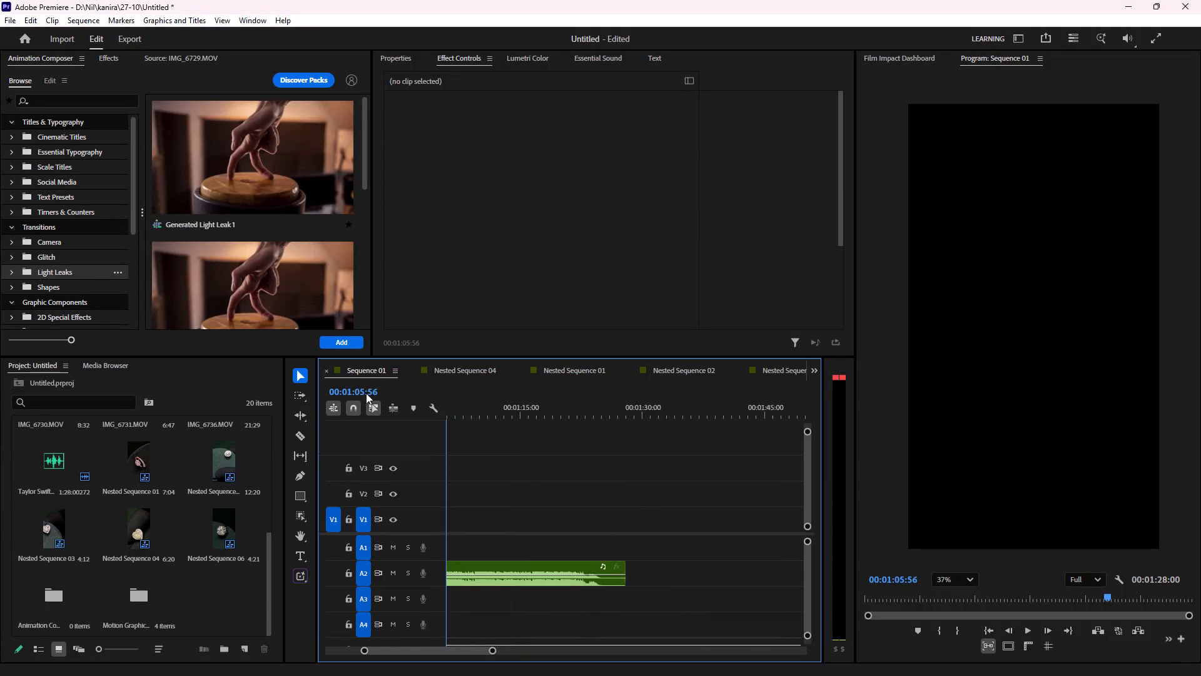
pyautogui.moveTo(366, 393); pyautogui.dragTo(361, 392)
pyautogui.scroll(-5, 205, 615)
pyautogui.scroll(7, 194, 599)
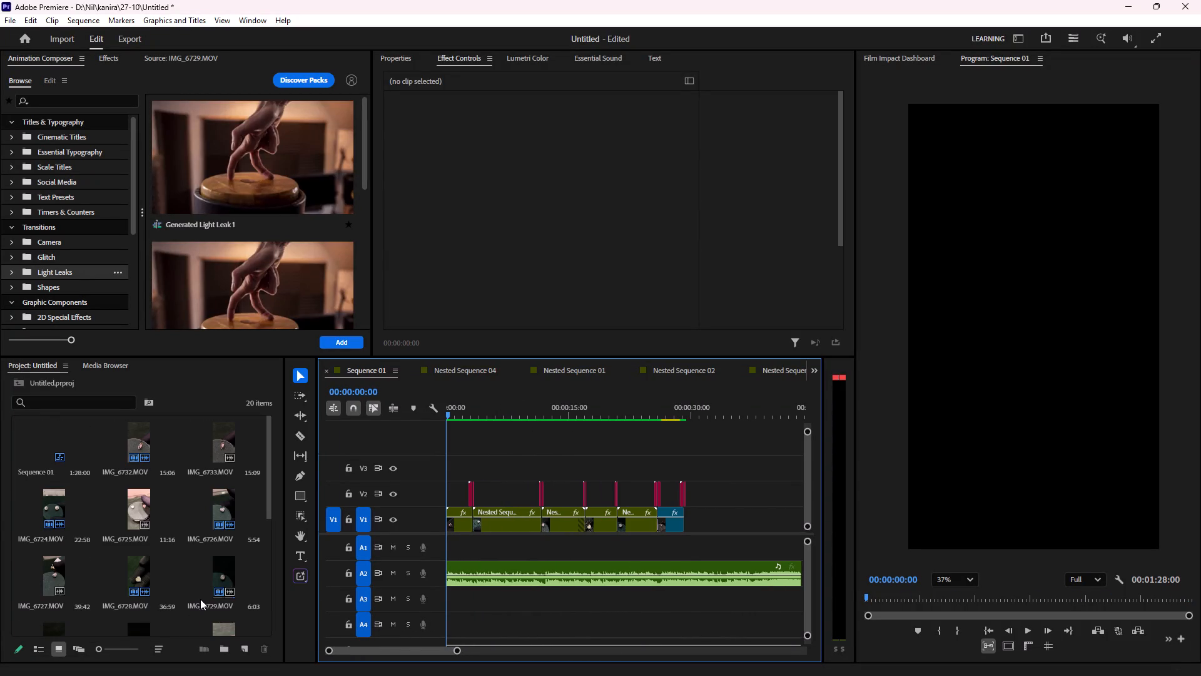
pyautogui.scroll(-12, 200, 599)
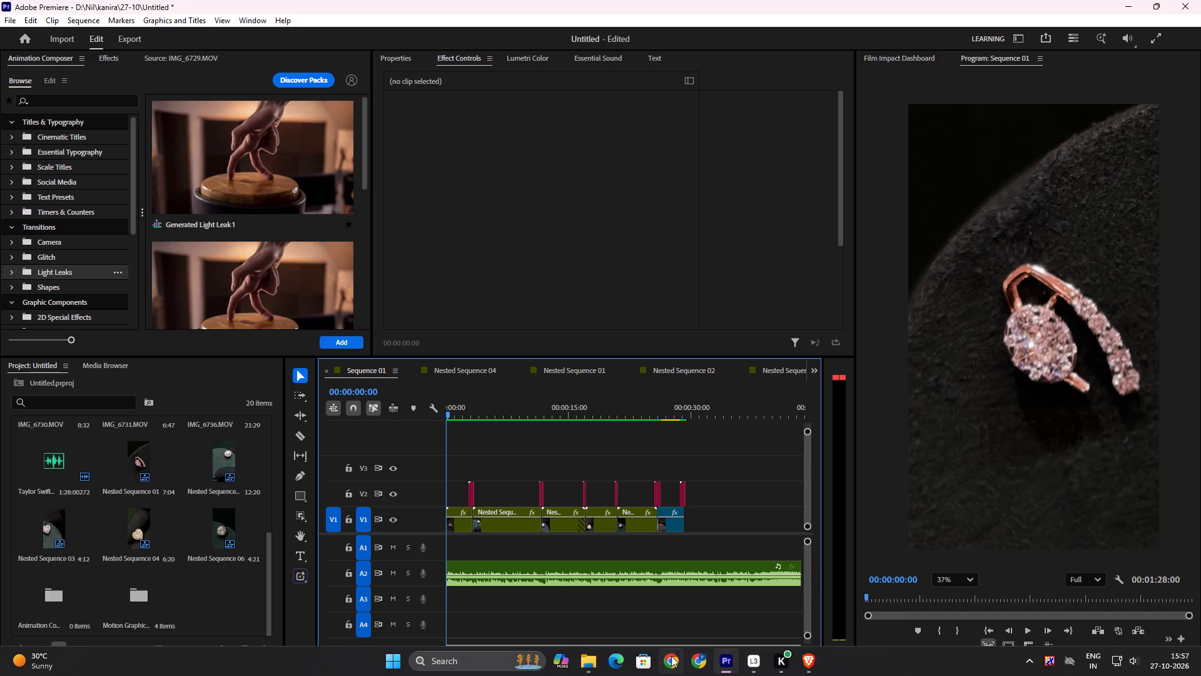
pyautogui.click(590, 663)
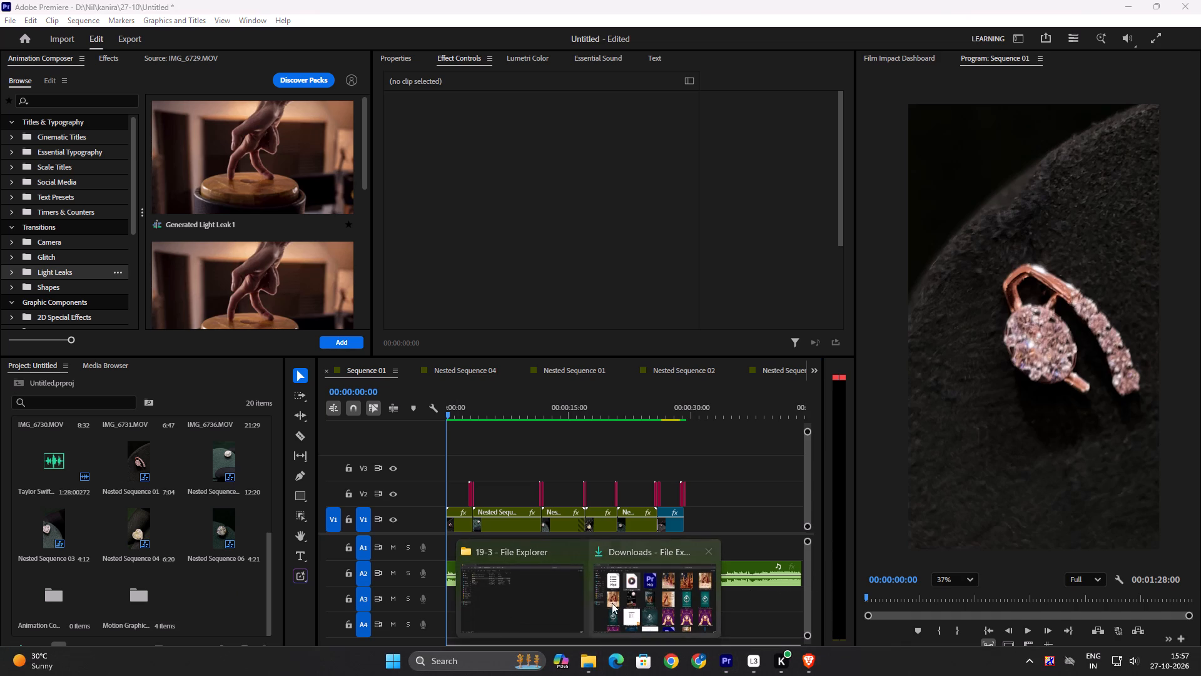
pyautogui.click(510, 590)
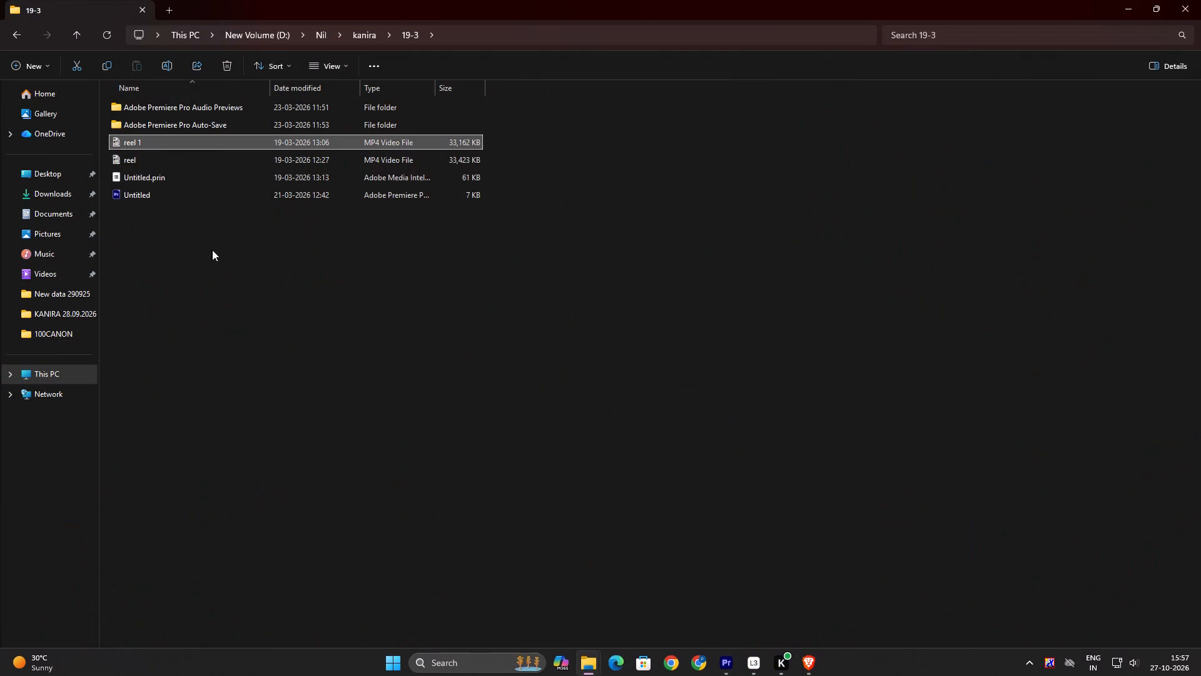
pyautogui.moveTo(137, 144); pyautogui.dragTo(922, 675)
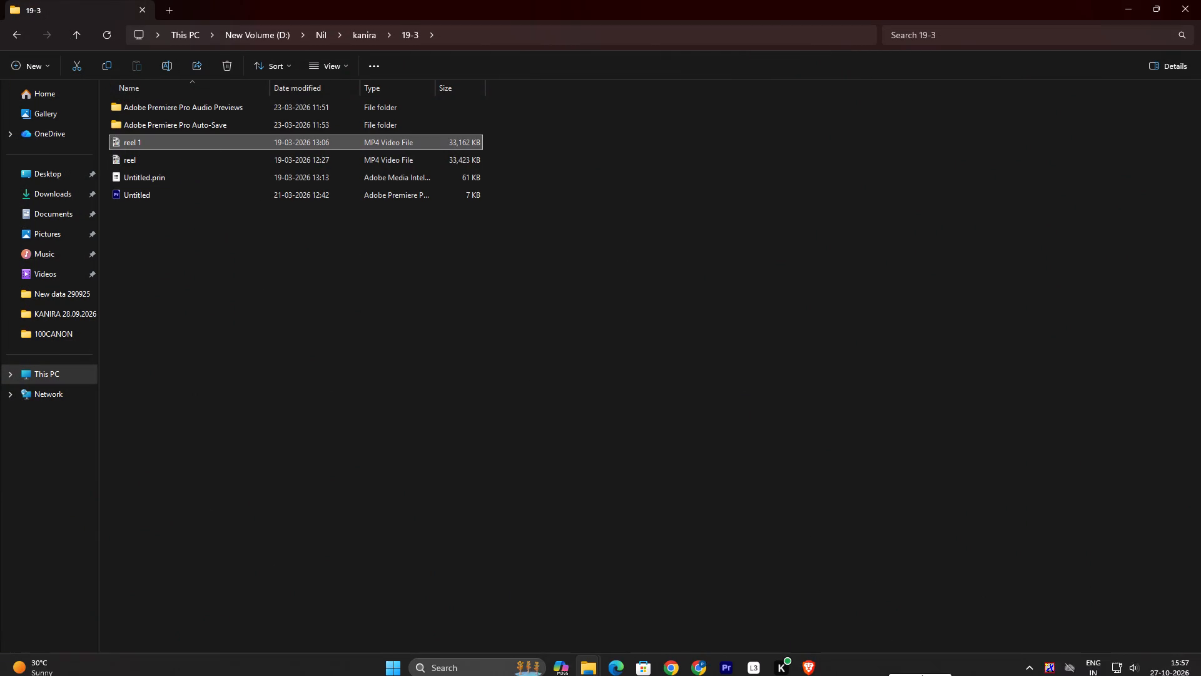
pyautogui.moveTo(922, 675); pyautogui.dragTo(724, 657)
pyautogui.scroll(1, 724, 658)
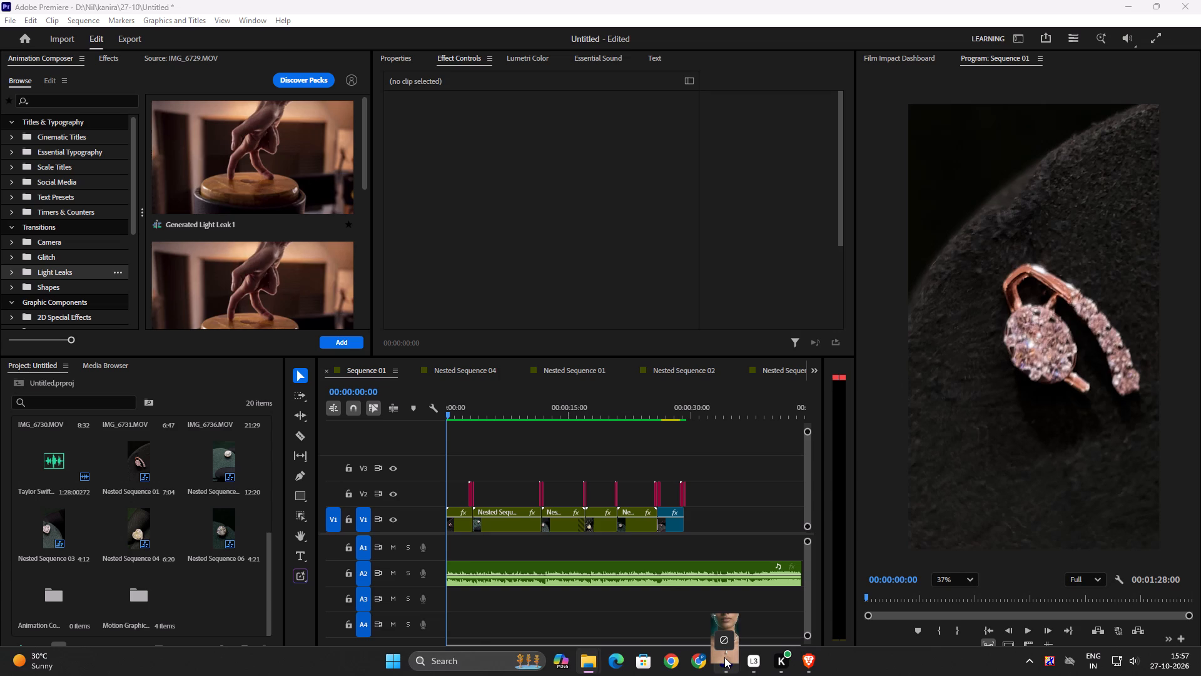
pyautogui.moveTo(724, 657); pyautogui.dragTo(205, 581)
# Open reel 1.mp4 in the source monitor and mark its In point at 00:00:29:19, just before the teal end card.
pyautogui.doubleClick(219, 584)
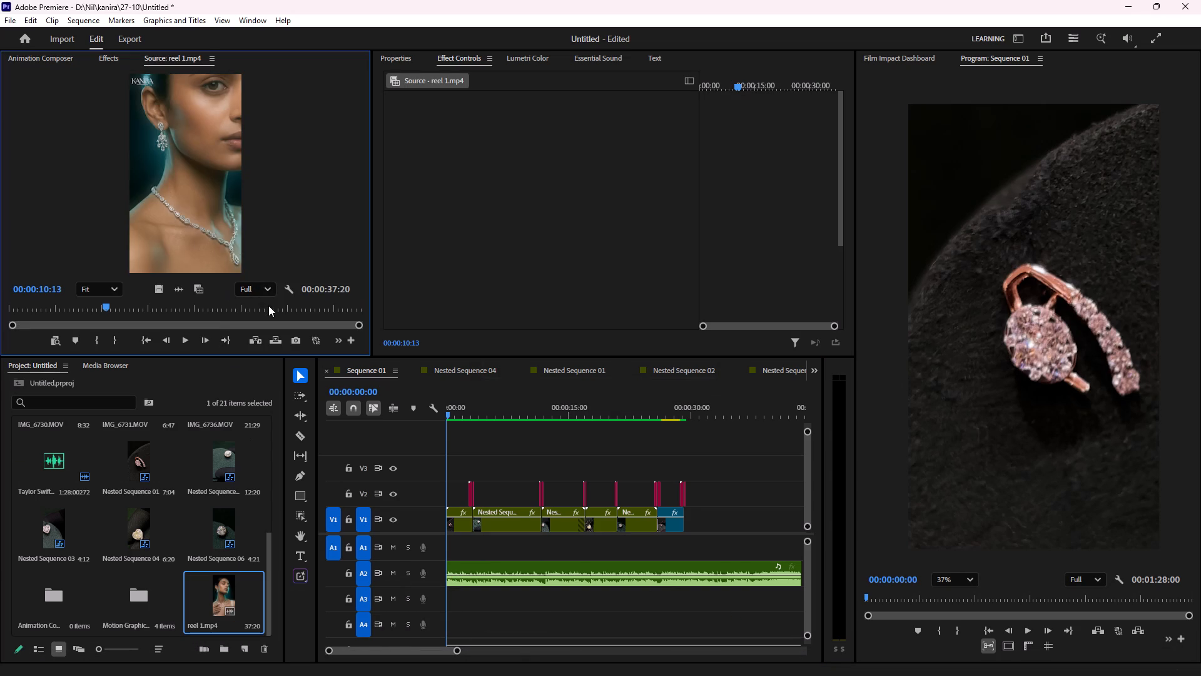
pyautogui.moveTo(270, 306); pyautogui.dragTo(284, 310)
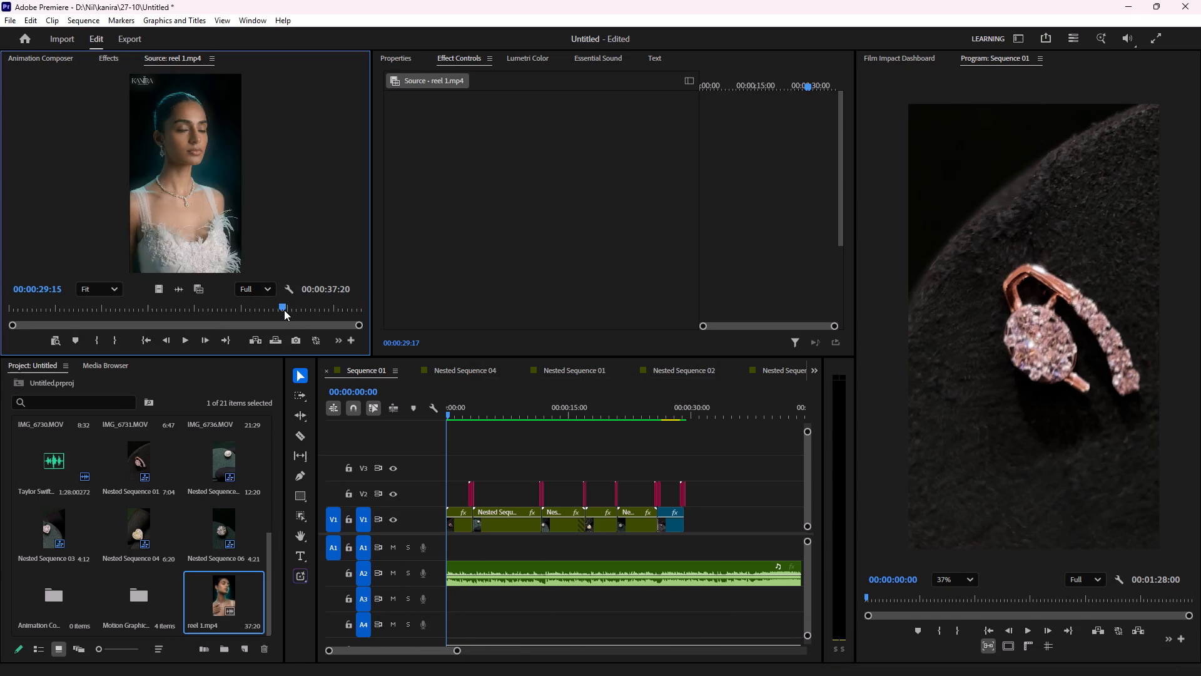
pyautogui.moveTo(284, 310); pyautogui.dragTo(286, 310)
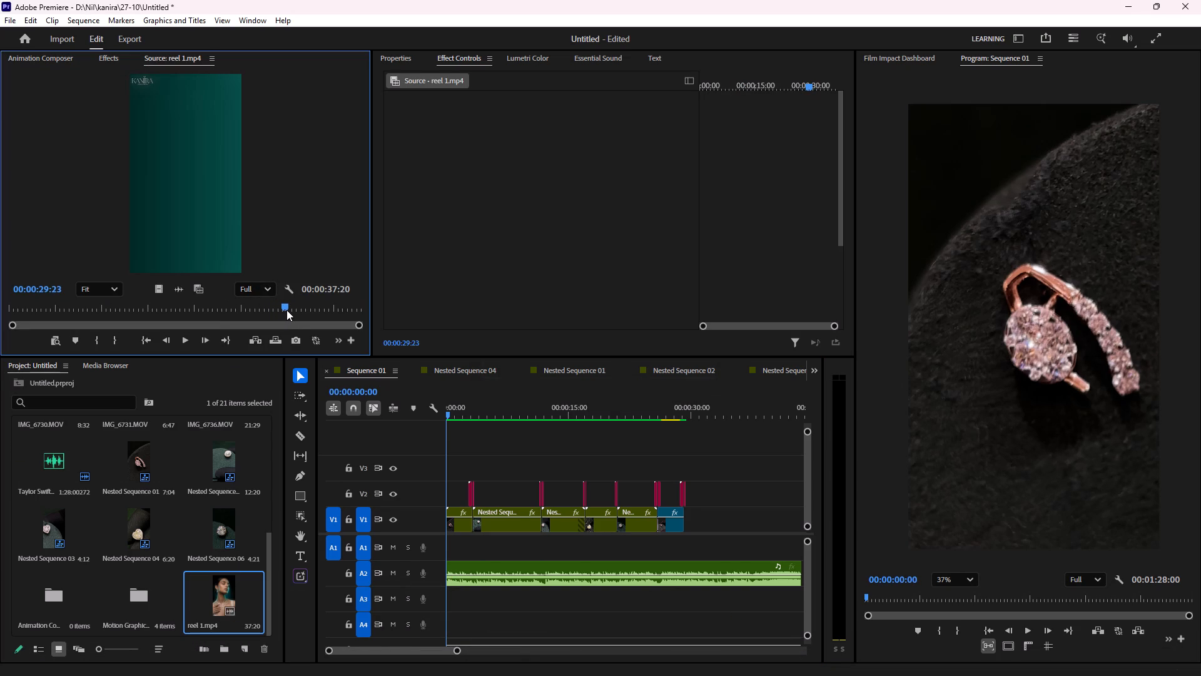
pyautogui.moveTo(286, 310); pyautogui.dragTo(288, 310)
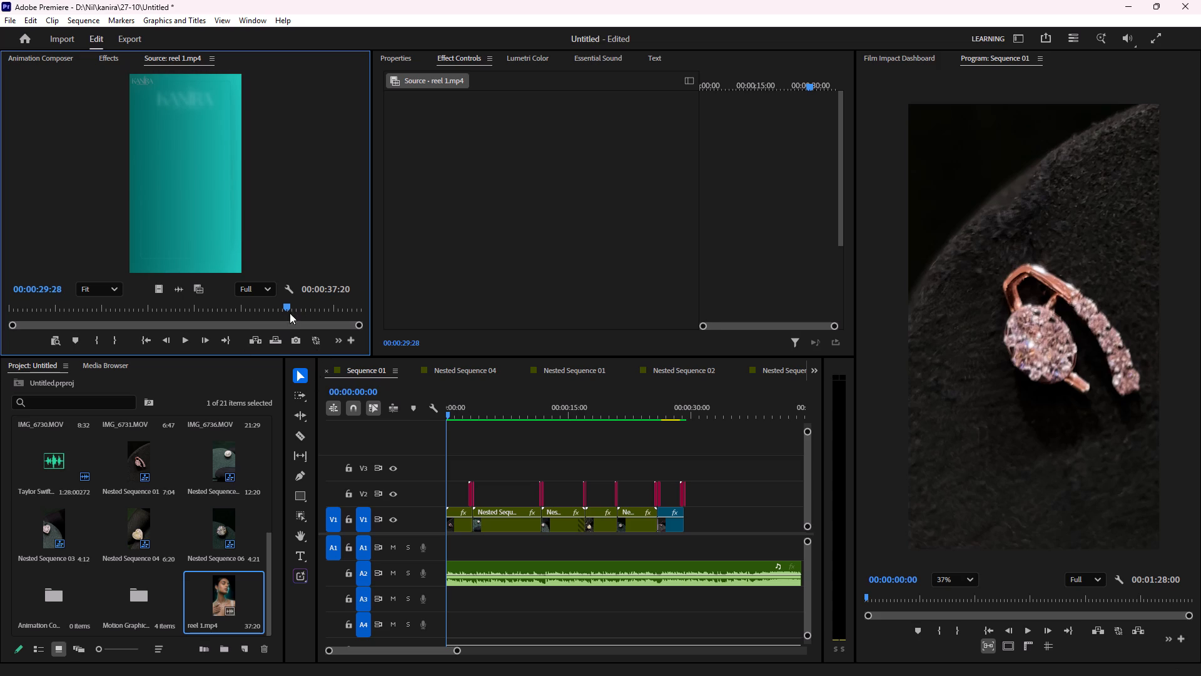
pyautogui.click(286, 306)
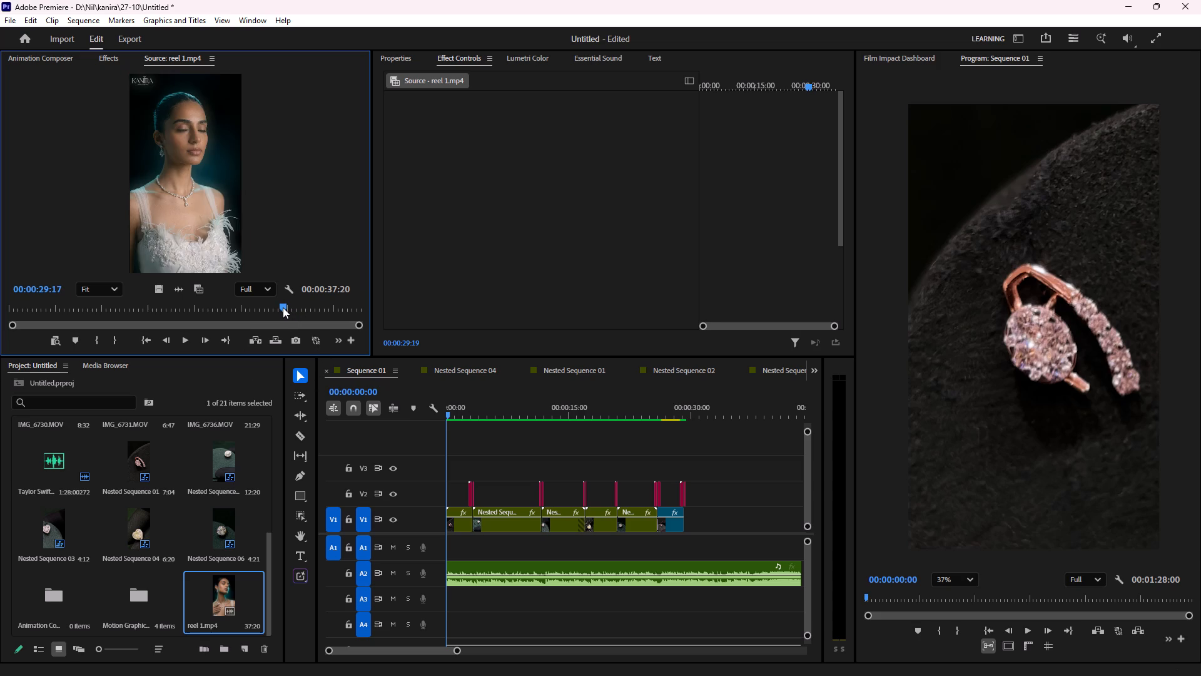
pyautogui.click(283, 308)
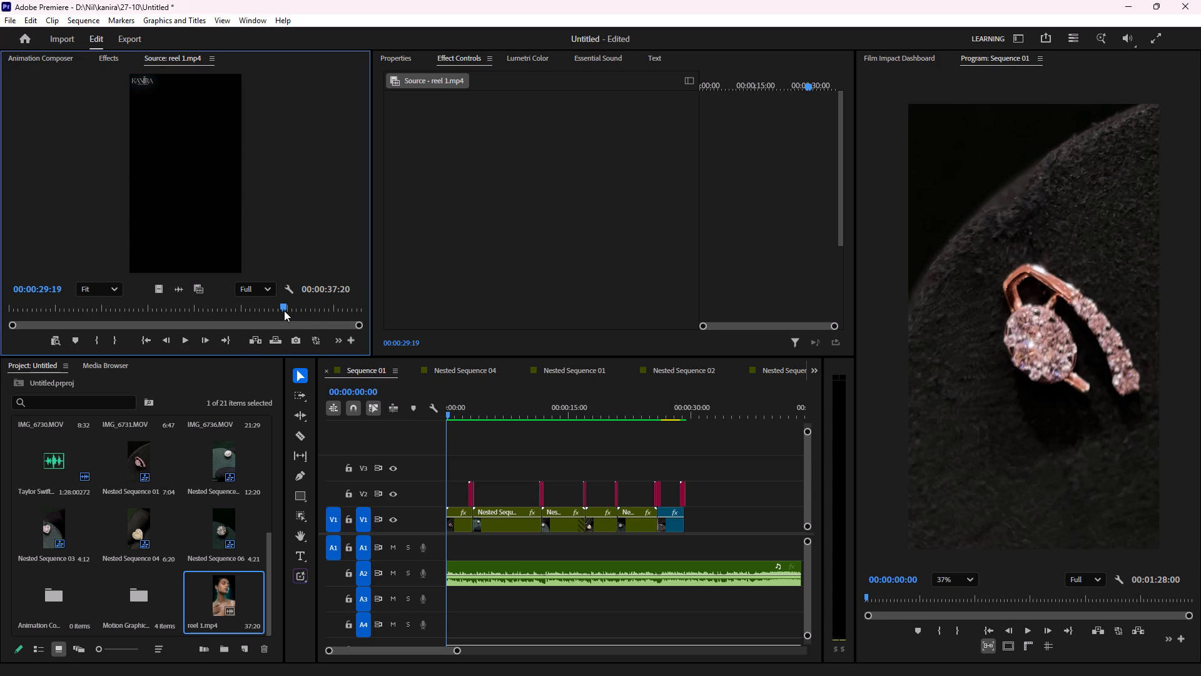
pyautogui.click(96, 335)
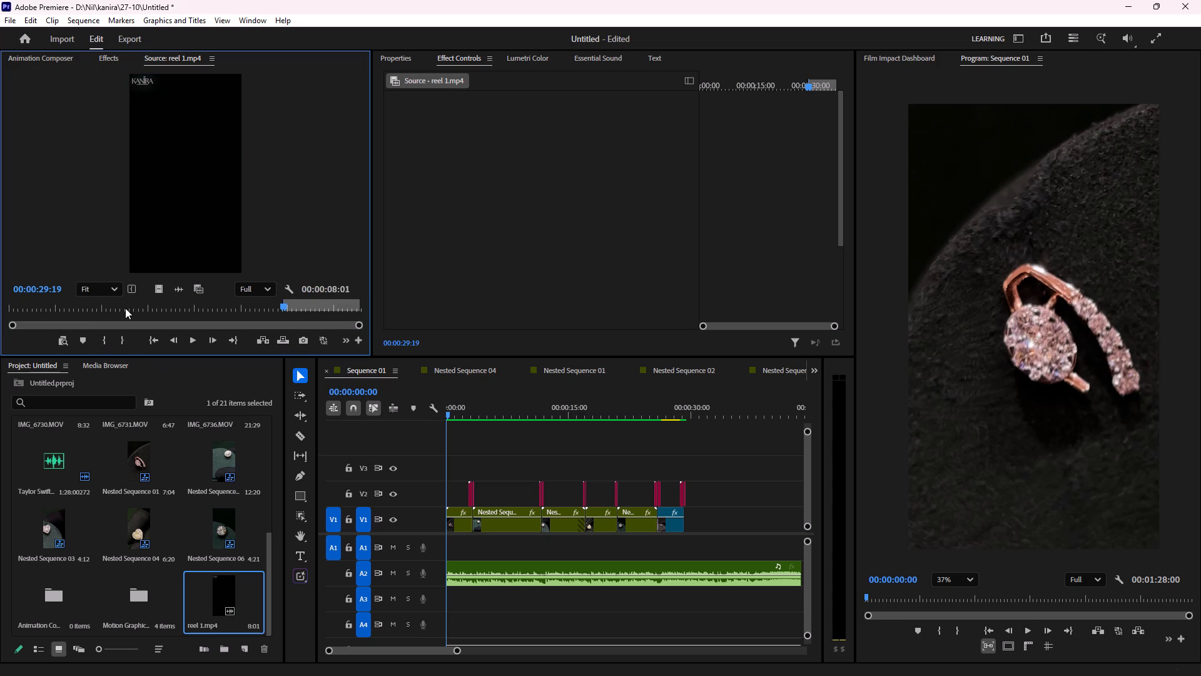
# Place only the video of the marked reel 1.mp4 range on V1, directly against the end of the IMG_6736.MOV clip.
pyautogui.moveTo(158, 292); pyautogui.dragTo(206, 315)
pyautogui.moveTo(206, 315); pyautogui.dragTo(692, 516)
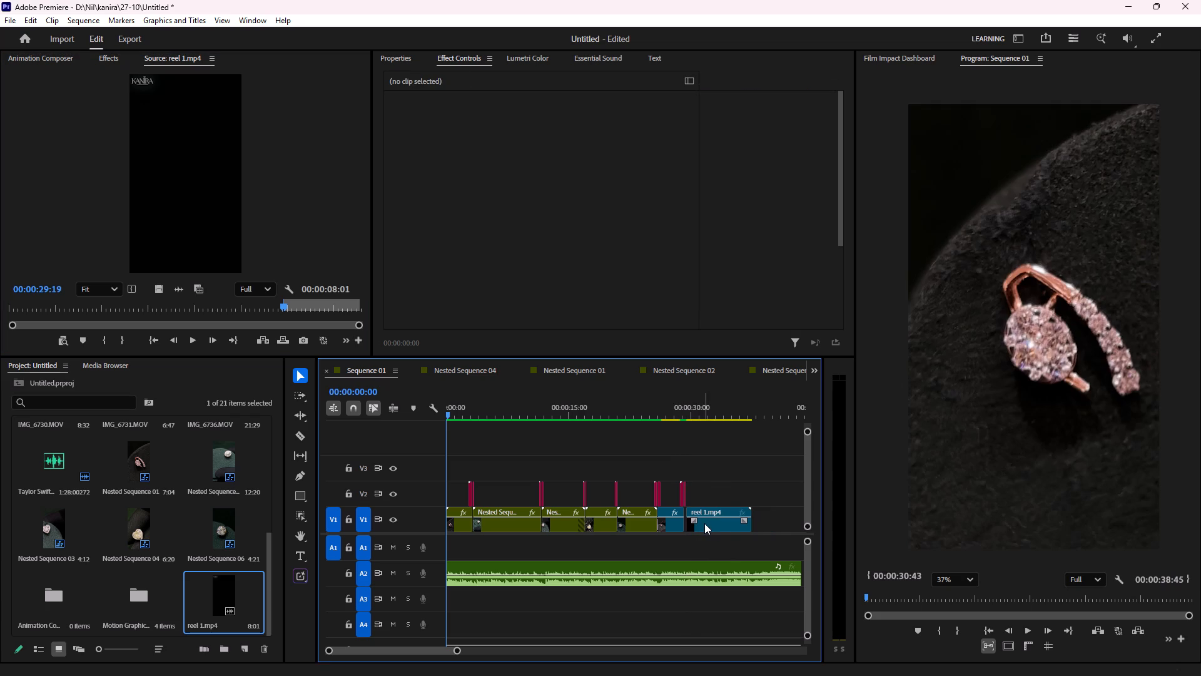
pyautogui.keyDown('alt'); pyautogui.scroll(6, 716, 515); pyautogui.keyUp('alt')
pyautogui.keyDown('alt'); pyautogui.scroll(5, 641, 520); pyautogui.keyUp('alt')
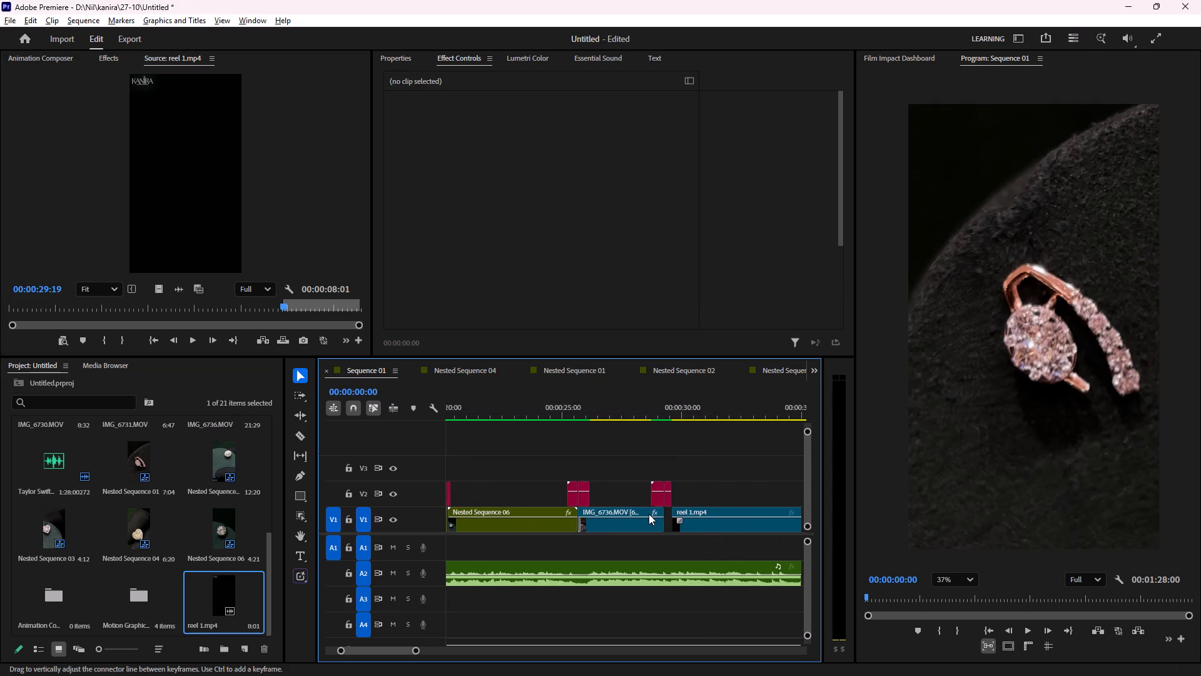
pyautogui.keyDown('alt'); pyautogui.scroll(2, 649, 514); pyautogui.keyUp('alt')
pyautogui.keyDown('alt'); pyautogui.scroll(5, 710, 531); pyautogui.keyUp('alt')
pyautogui.moveTo(707, 530); pyautogui.dragTo(686, 533)
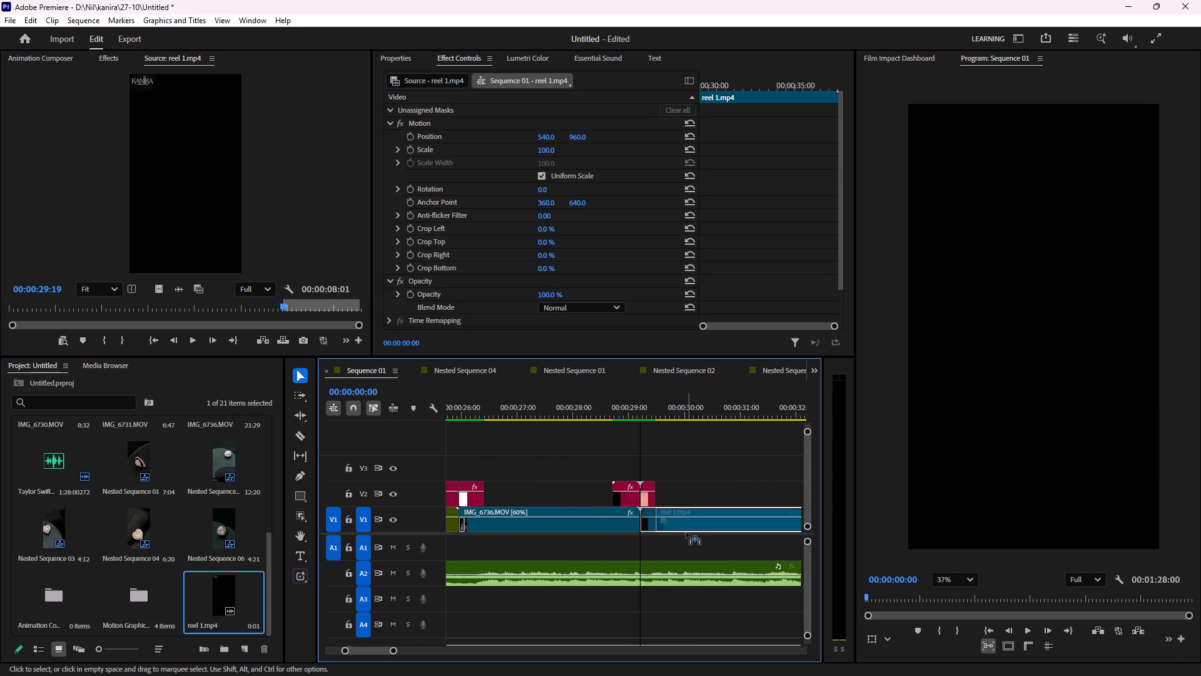
pyautogui.moveTo(686, 533); pyautogui.dragTo(687, 532)
# Set the scale of the reel 1.mp4 clip on V1 to 150 so the end card fills the frame.
pyautogui.keyDown('alt'); pyautogui.scroll(-7, 685, 520); pyautogui.keyUp('alt')
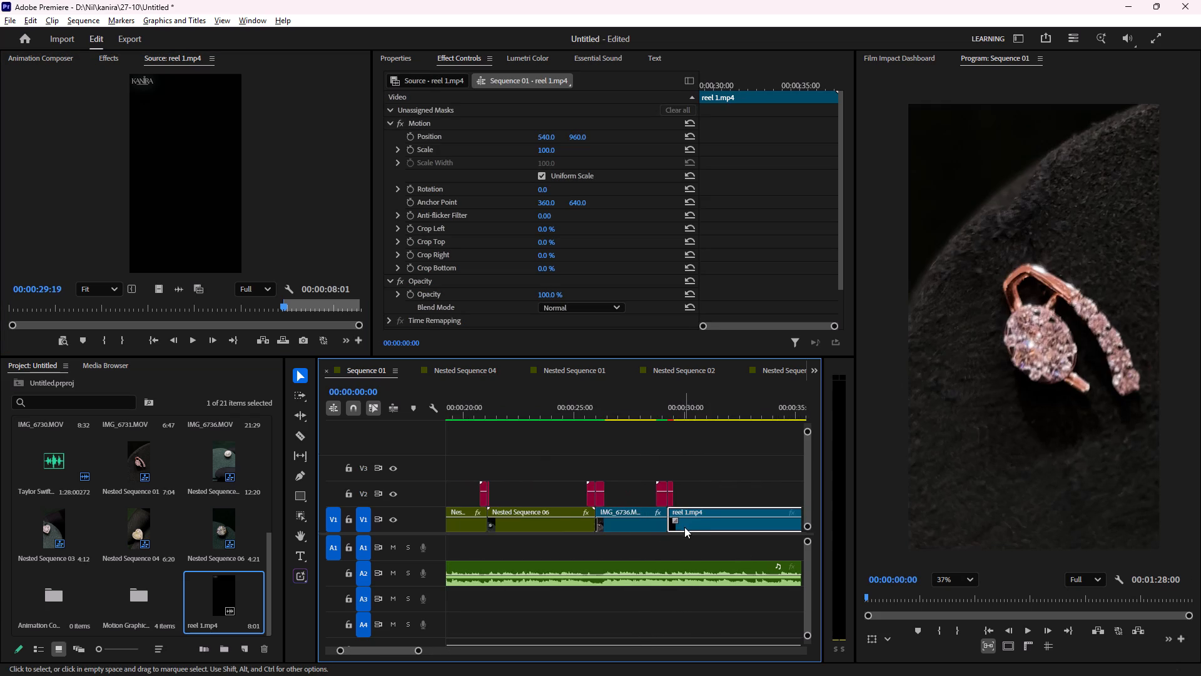
pyautogui.keyDown('alt'); pyautogui.scroll(-8, 684, 527); pyautogui.keyUp('alt')
pyautogui.keyDown('alt'); pyautogui.scroll(1, 684, 531); pyautogui.keyUp('alt')
pyautogui.keyDown('alt'); pyautogui.scroll(-4, 685, 529); pyautogui.keyUp('alt')
pyautogui.moveTo(714, 411); pyautogui.dragTo(706, 412)
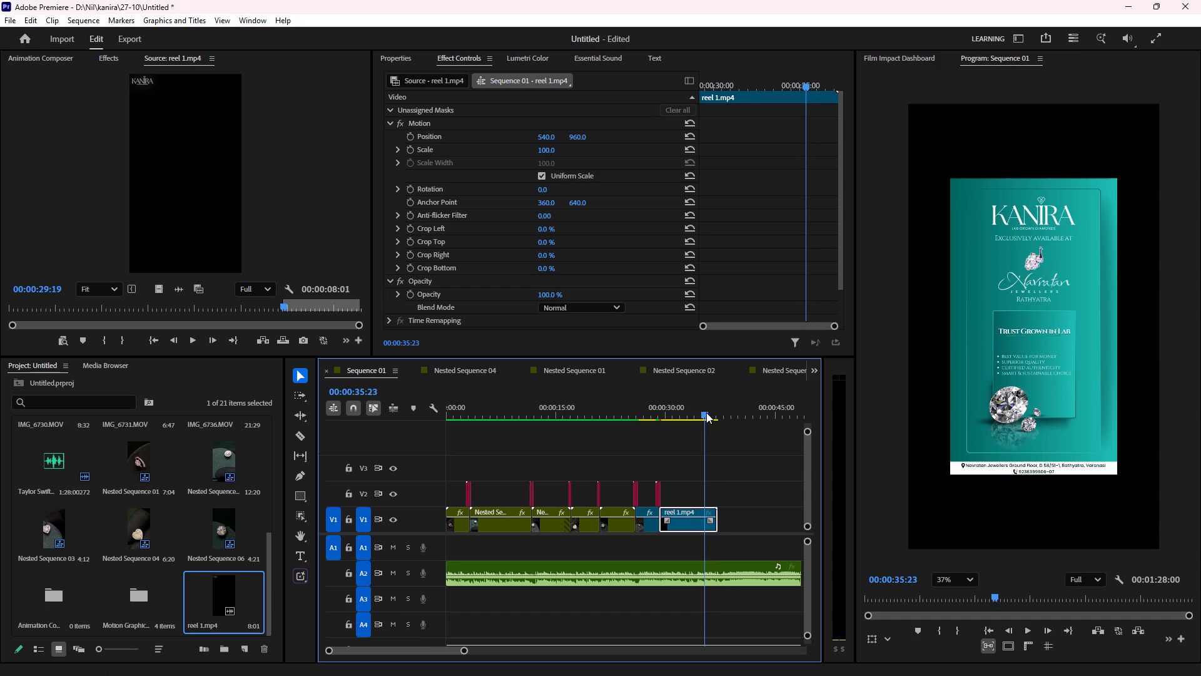
pyautogui.moveTo(706, 412); pyautogui.dragTo(705, 412)
pyautogui.click(682, 518)
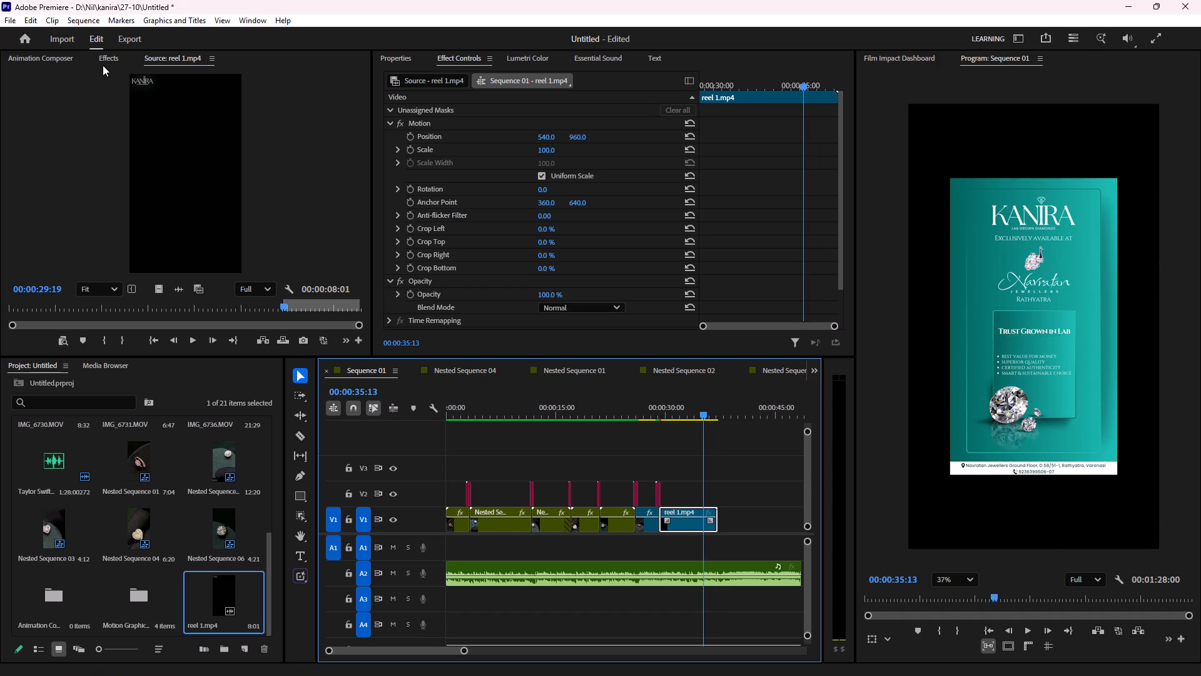
pyautogui.click(106, 56)
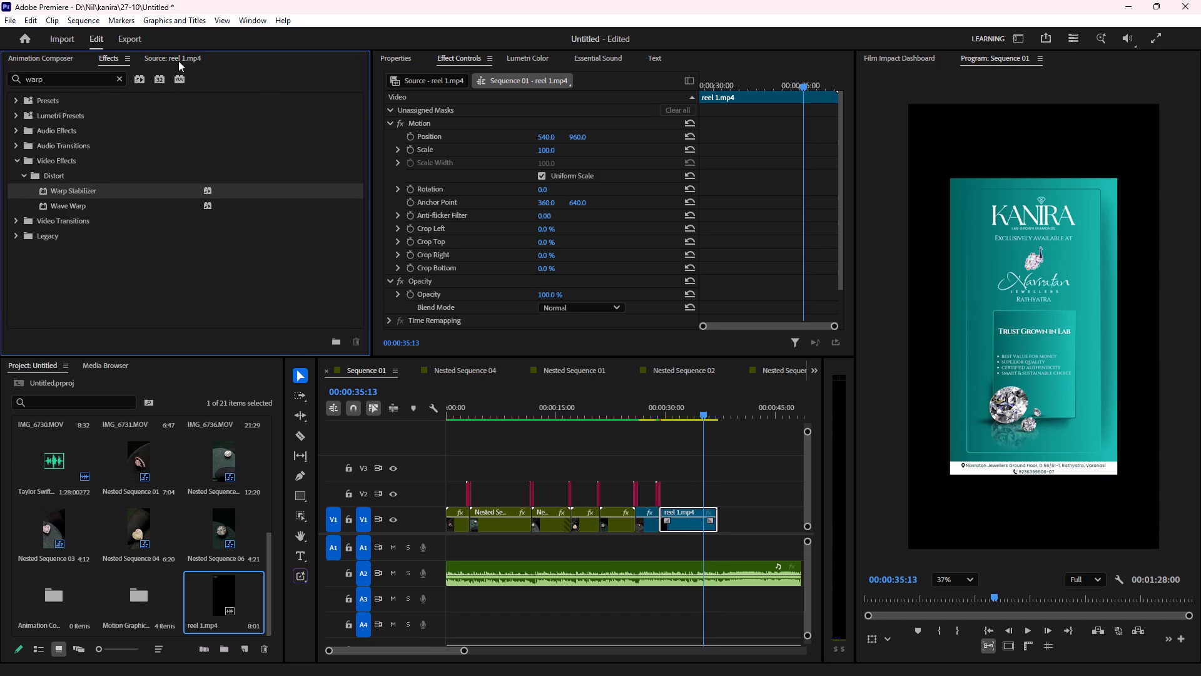
pyautogui.moveTo(543, 150); pyautogui.dragTo(549, 151)
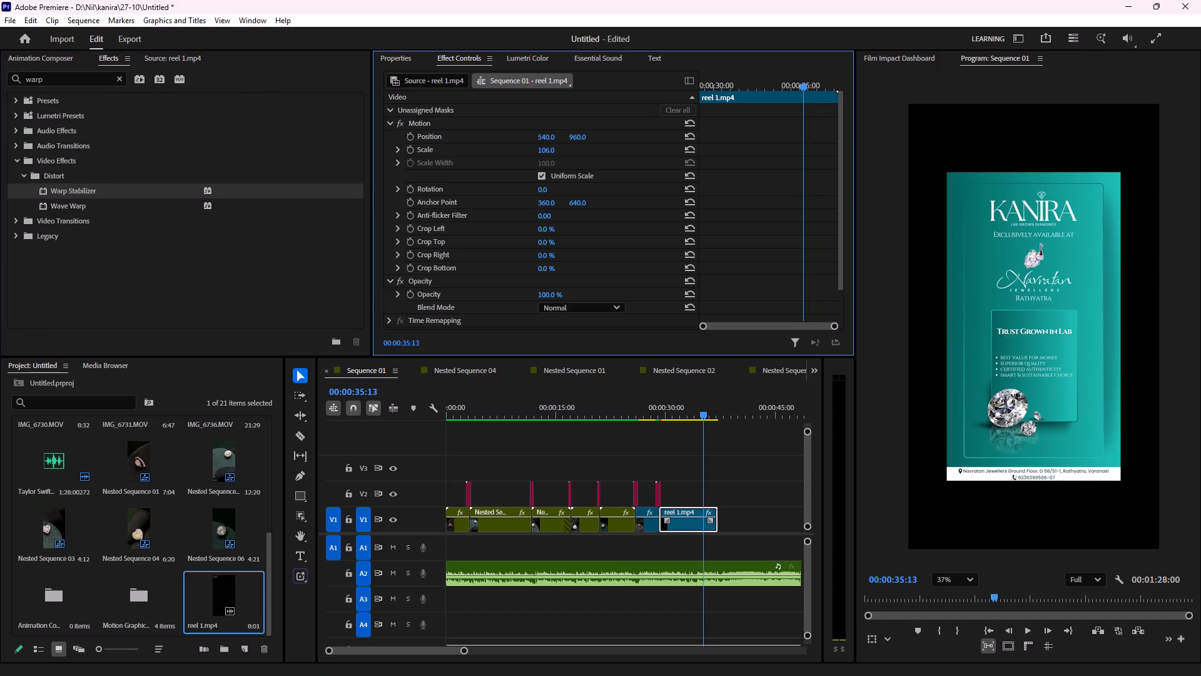
pyautogui.moveTo(549, 151); pyautogui.dragTo(575, 147)
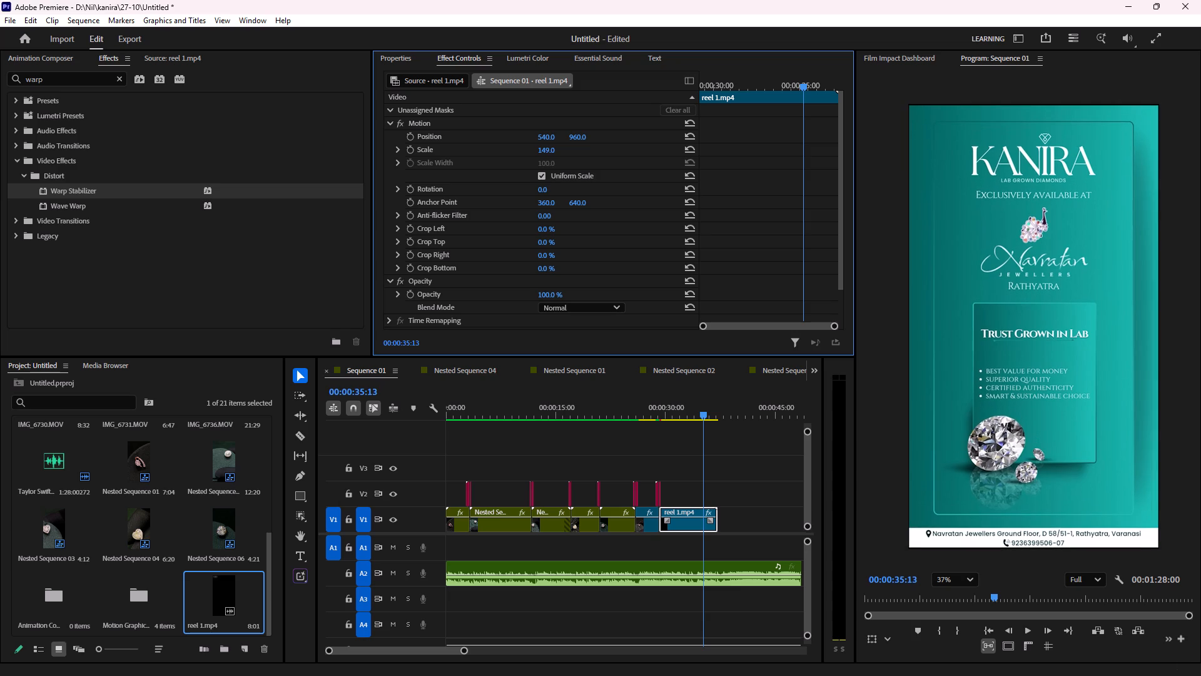
pyautogui.moveTo(575, 147); pyautogui.dragTo(577, 146)
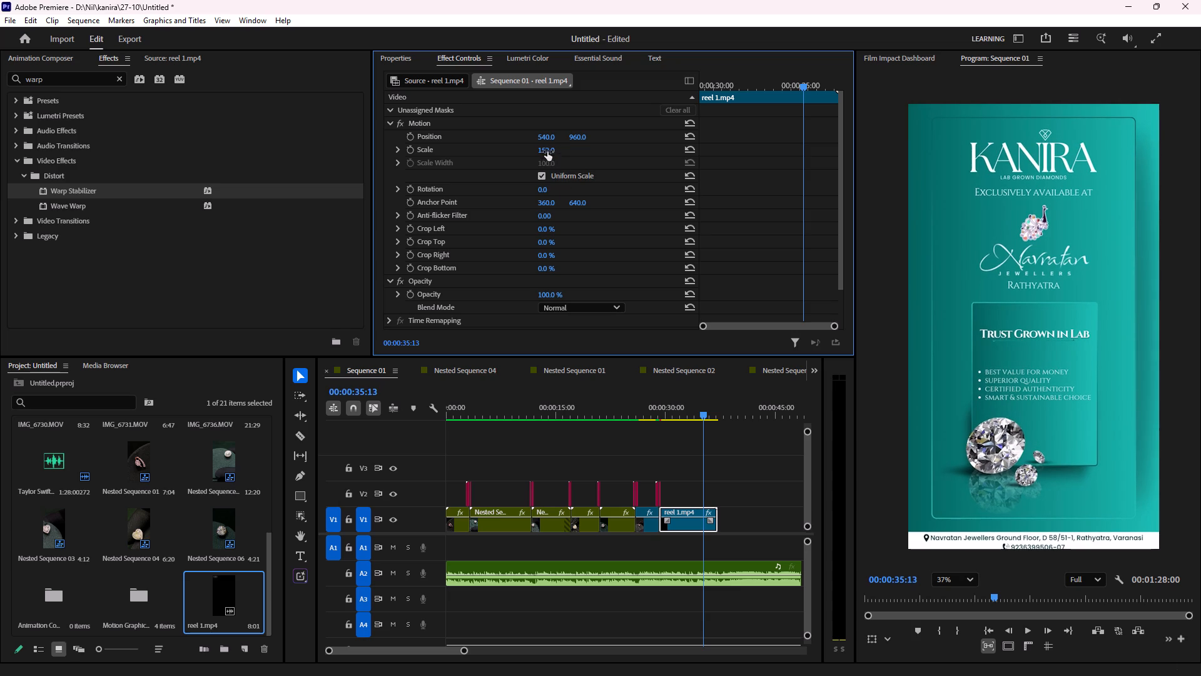
pyautogui.click(547, 151)
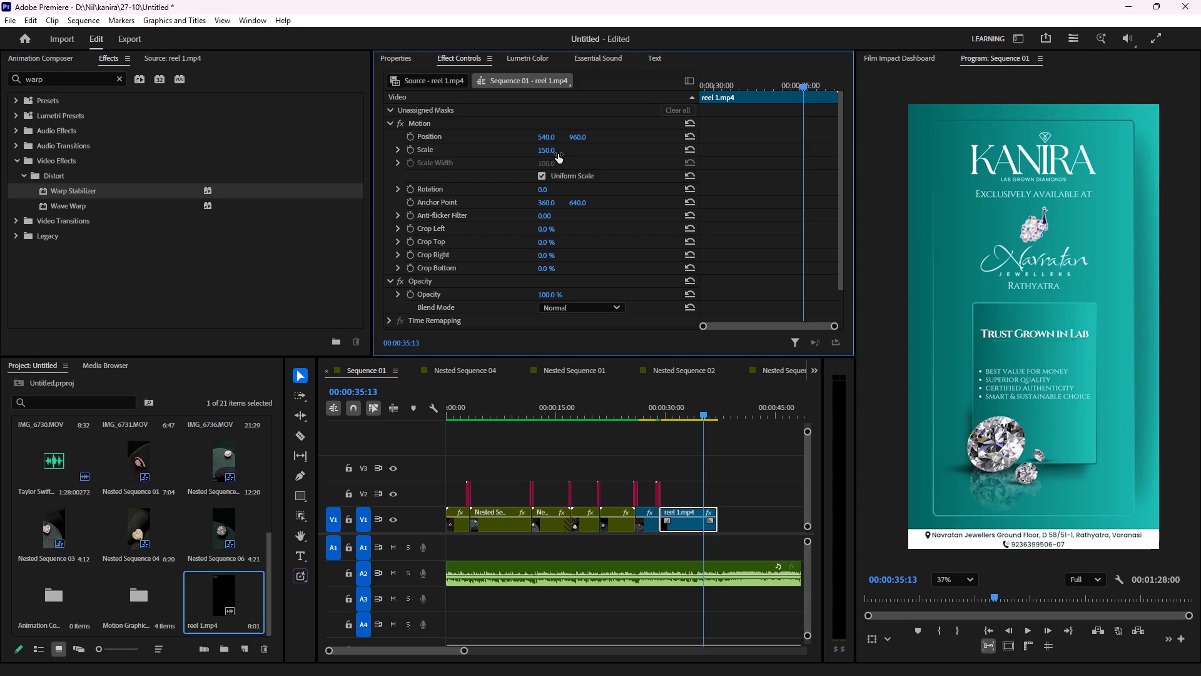
# Examine the enlarged end card in the program preview, checking its edges, text and address strip.
pyautogui.scroll(13, 1084, 199)
pyautogui.moveTo(1165, 196); pyautogui.dragTo(1158, 202, button='middle')
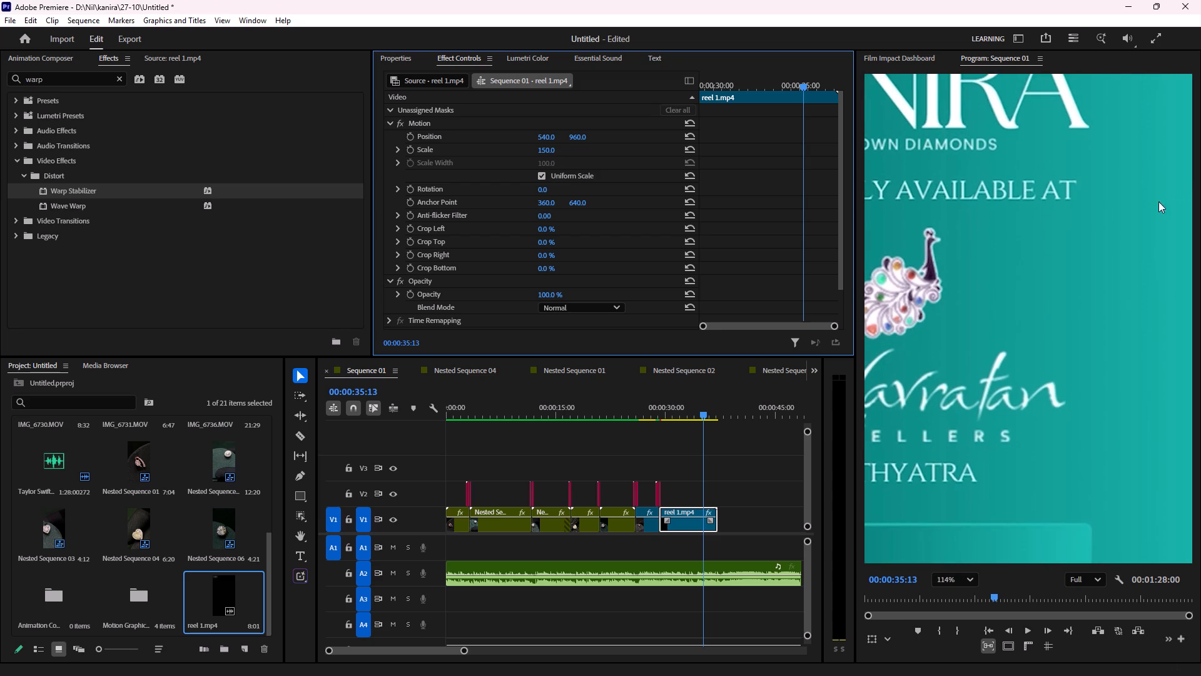
pyautogui.moveTo(1158, 202); pyautogui.dragTo(1039, 274, button='middle')
pyautogui.moveTo(1065, 237); pyautogui.dragTo(900, 499, button='middle')
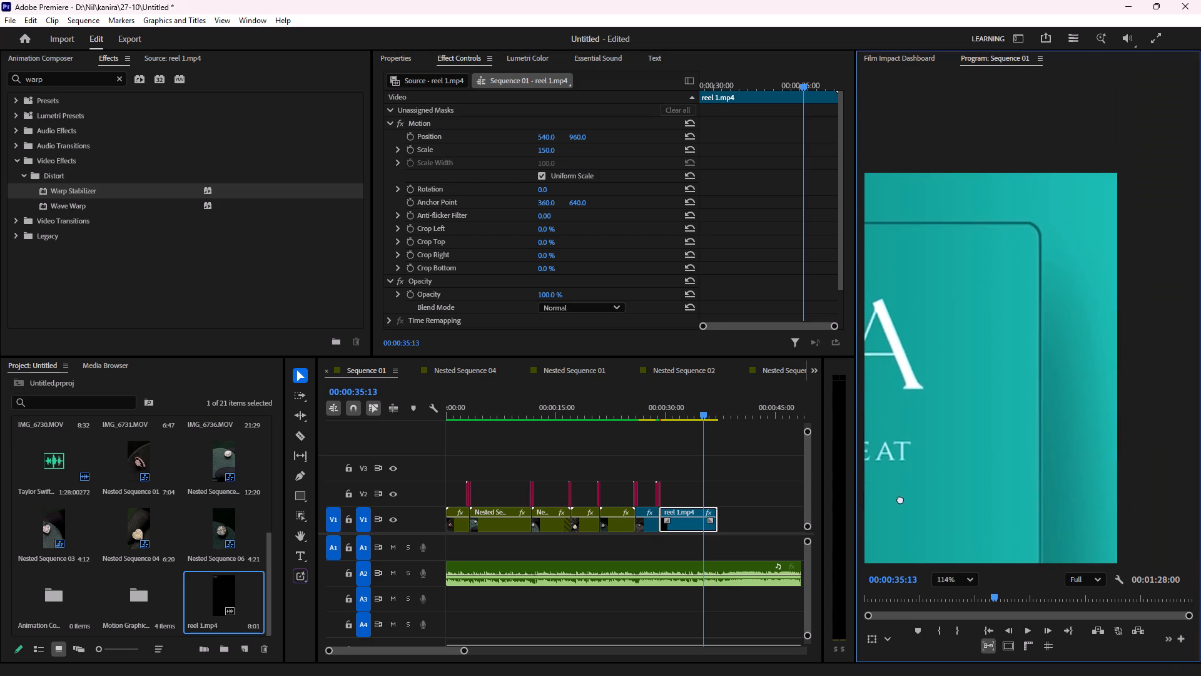
pyautogui.moveTo(900, 499); pyautogui.dragTo(891, 130, button='middle')
pyautogui.moveTo(1000, 501); pyautogui.dragTo(1047, 155, button='middle')
pyautogui.scroll(1, 1047, 155)
pyautogui.moveTo(1069, 424); pyautogui.dragTo(1102, 122, button='middle')
pyautogui.moveTo(1023, 480); pyautogui.dragTo(1078, 173, button='middle')
pyautogui.moveTo(1036, 420); pyautogui.dragTo(1004, 262, button='middle')
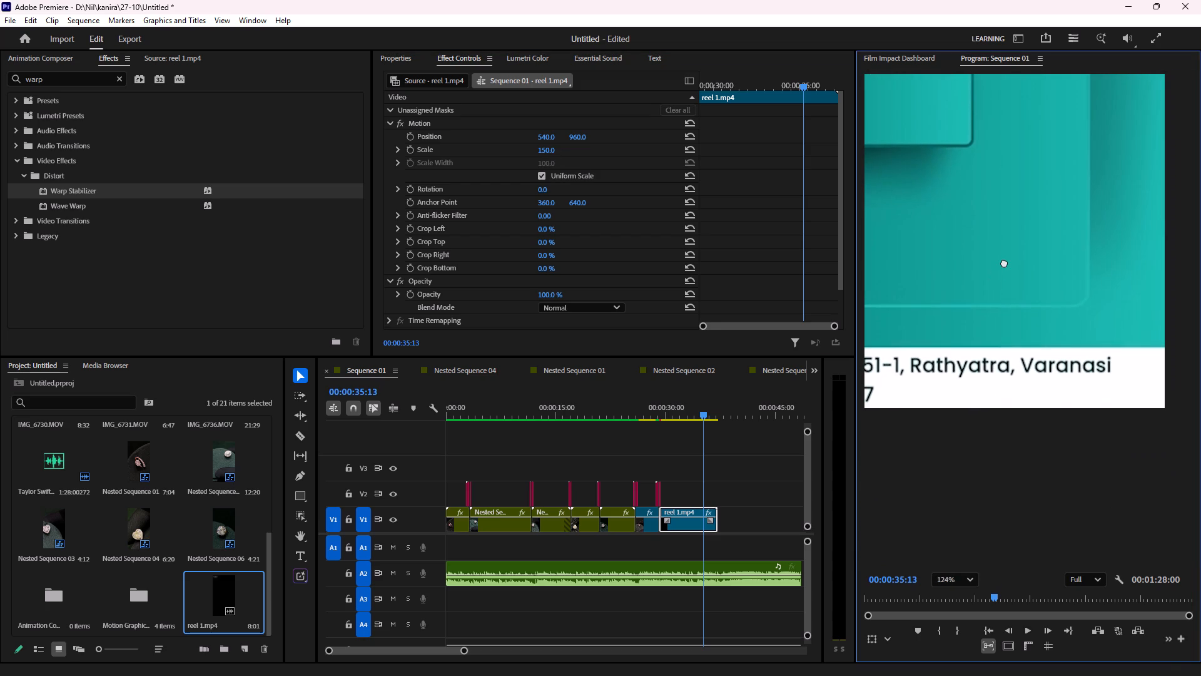
pyautogui.moveTo(1004, 262); pyautogui.dragTo(1004, 267, button='middle')
pyautogui.scroll(-9, 1026, 330)
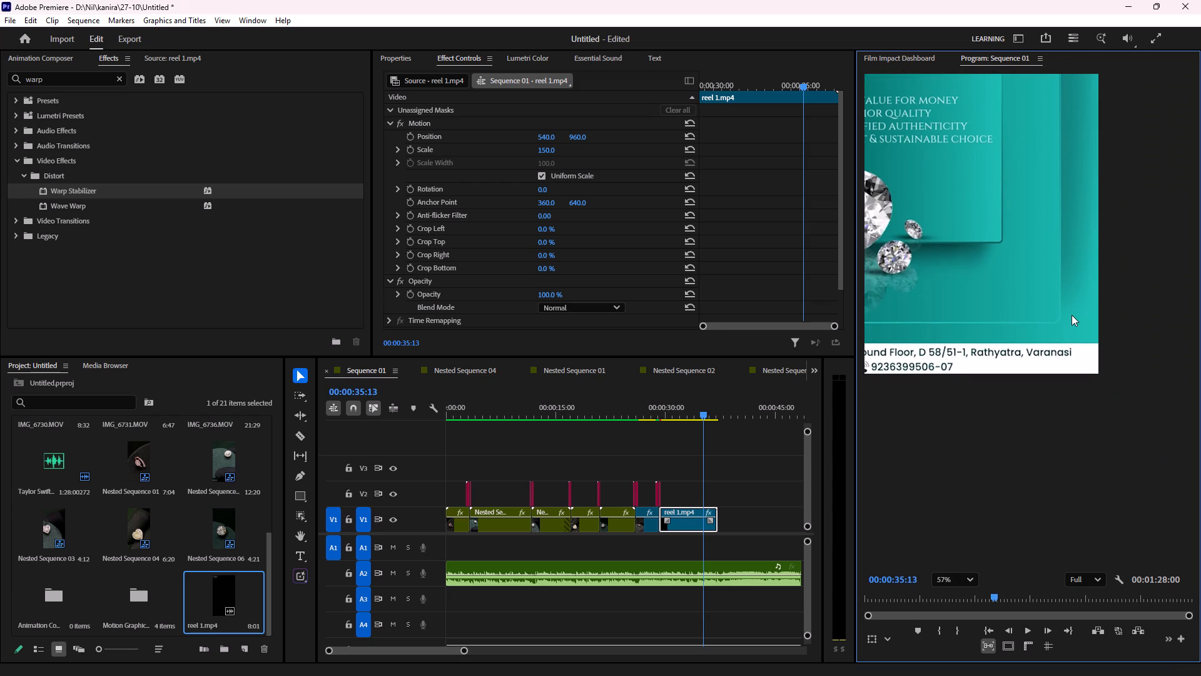
pyautogui.scroll(-2, 1072, 315)
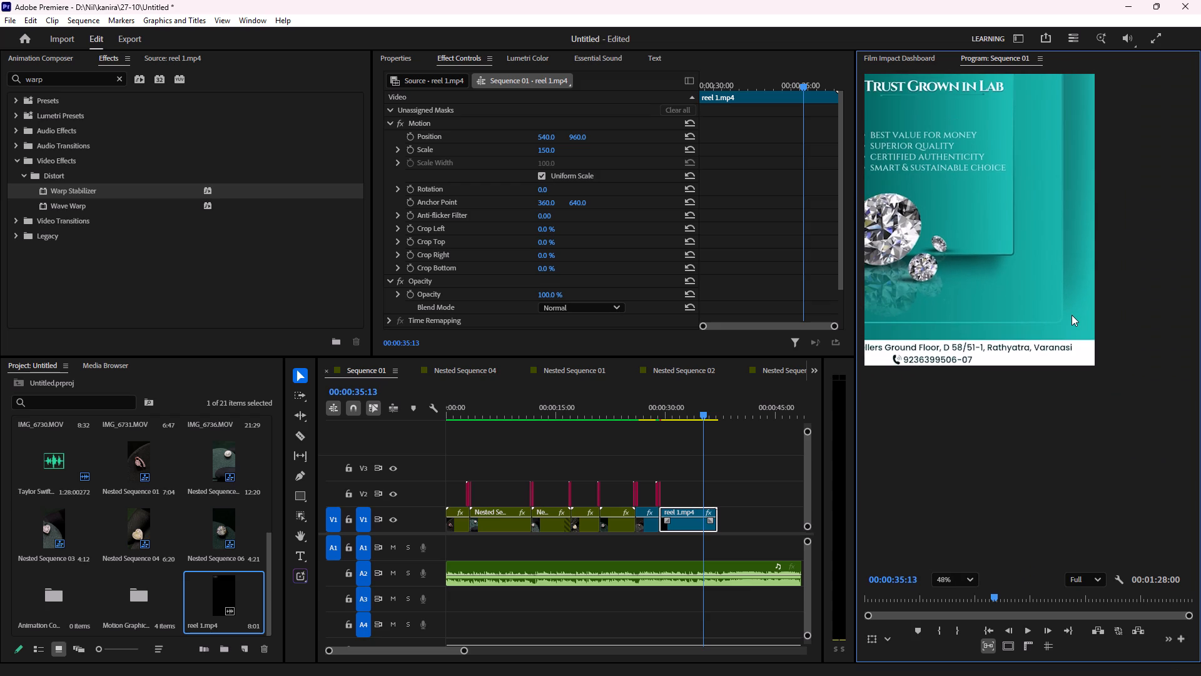
pyautogui.scroll(-4, 1072, 315)
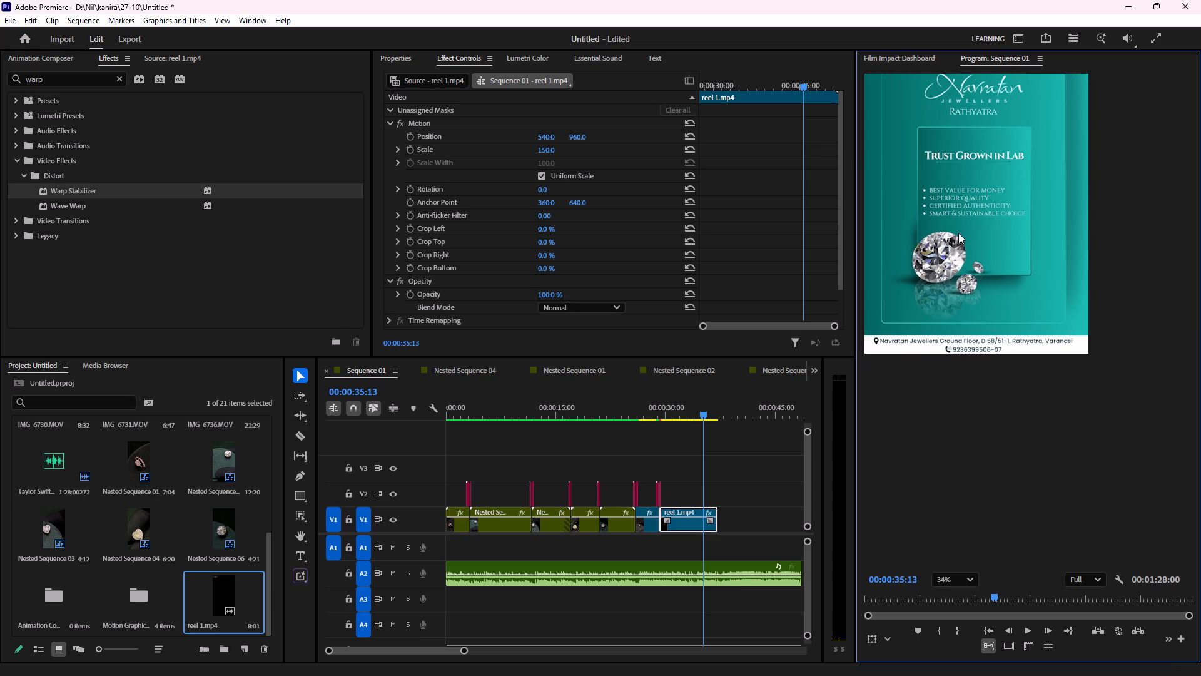
pyautogui.moveTo(955, 229); pyautogui.dragTo(1006, 408, button='middle')
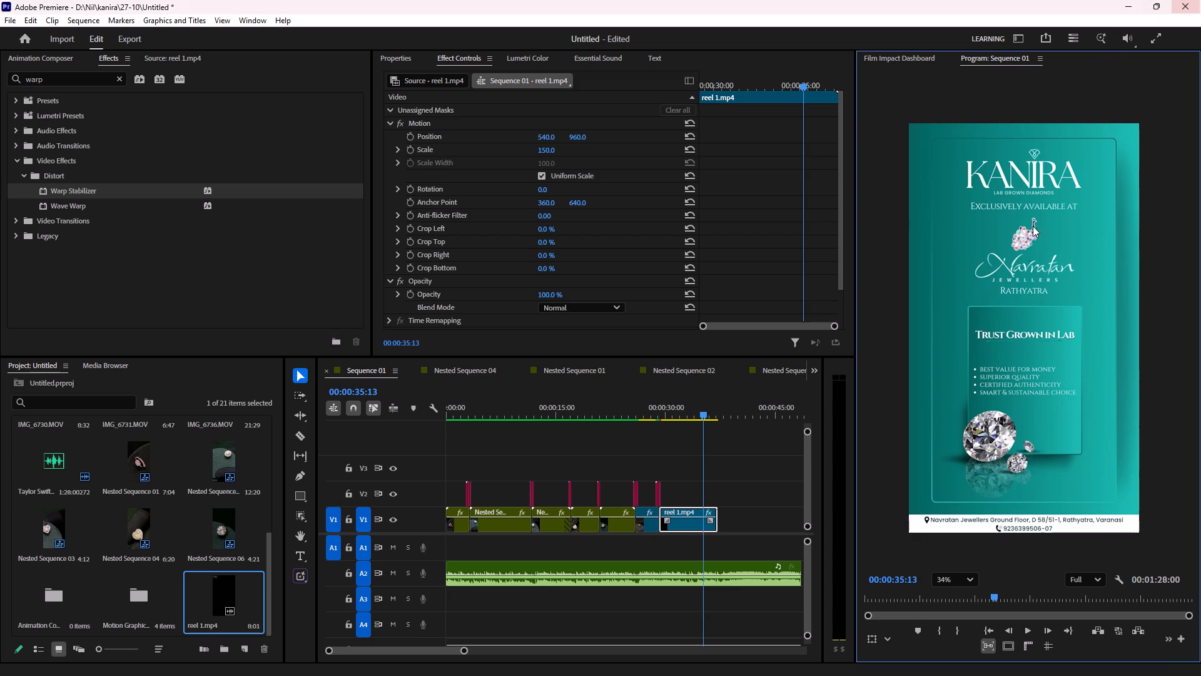
# Split the music clip on A2 at 00:00:37:01, near the end of the reel 1.mp4 clip, and delete the remainder after the cut.
pyautogui.click(720, 413)
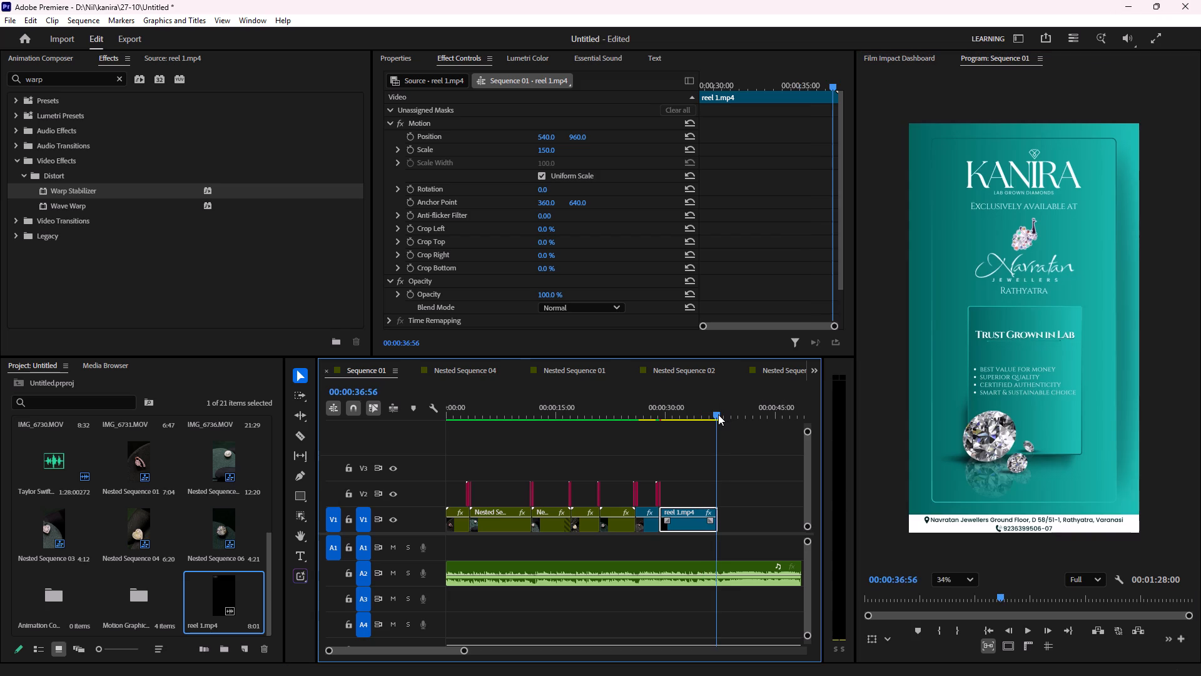
pyautogui.click(747, 572)
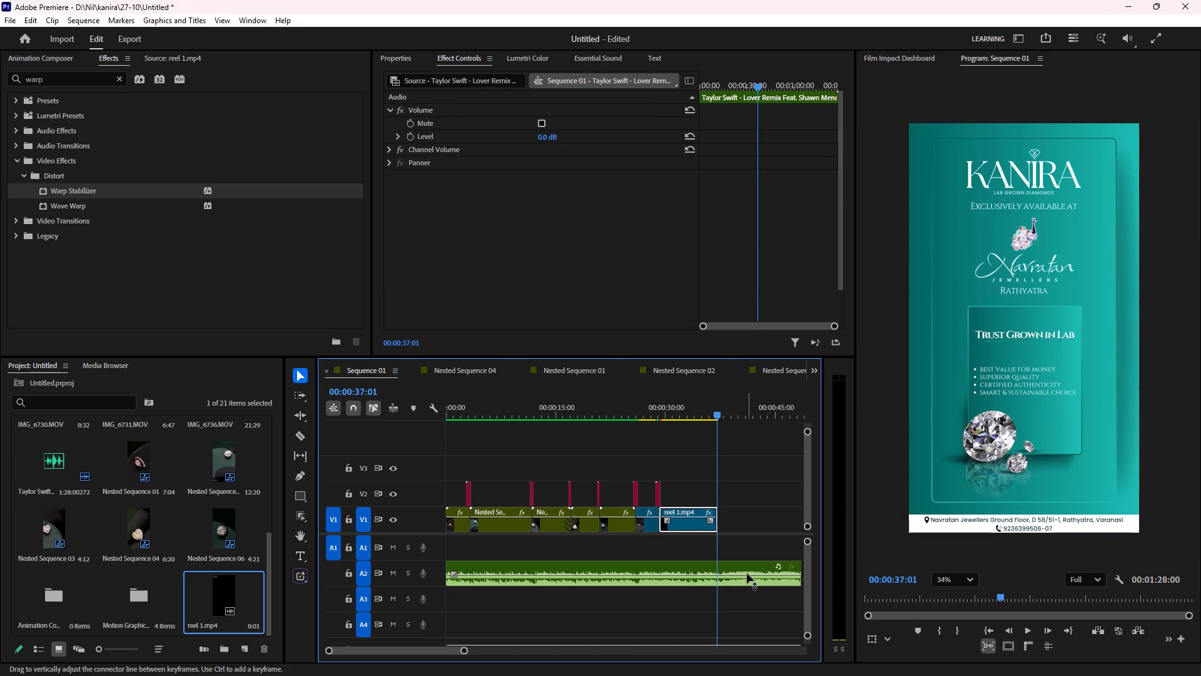
pyautogui.press('k')
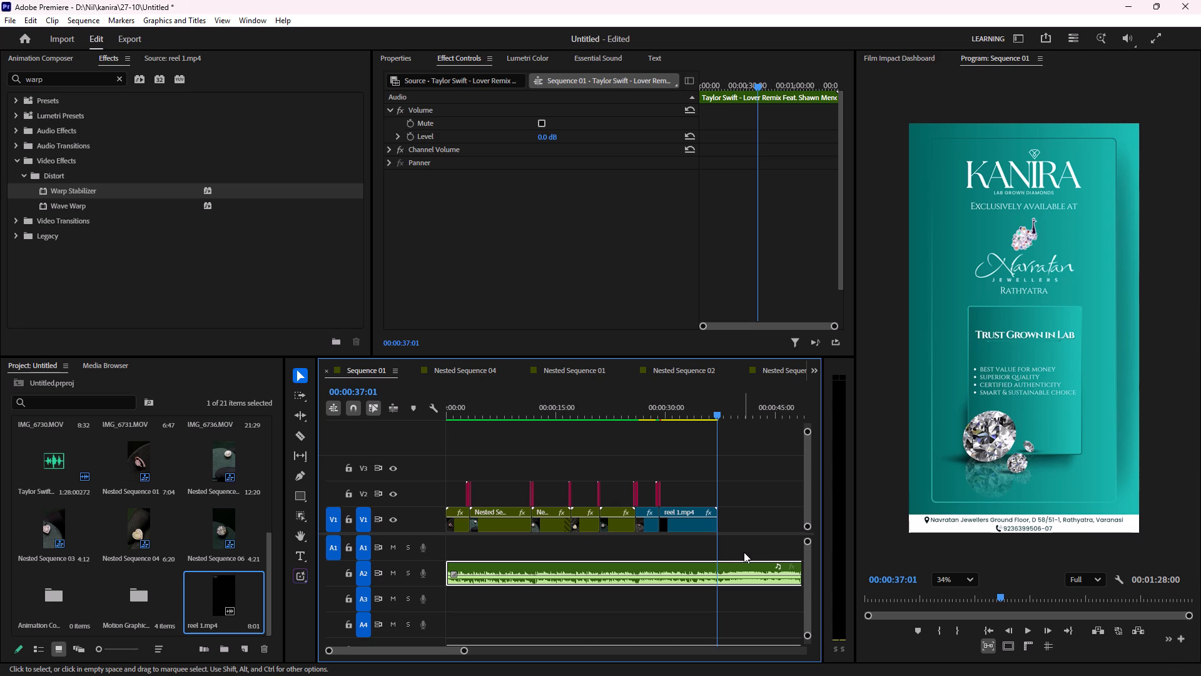
pyautogui.hotkey('ctrl', 'k')
pyautogui.click(735, 561)
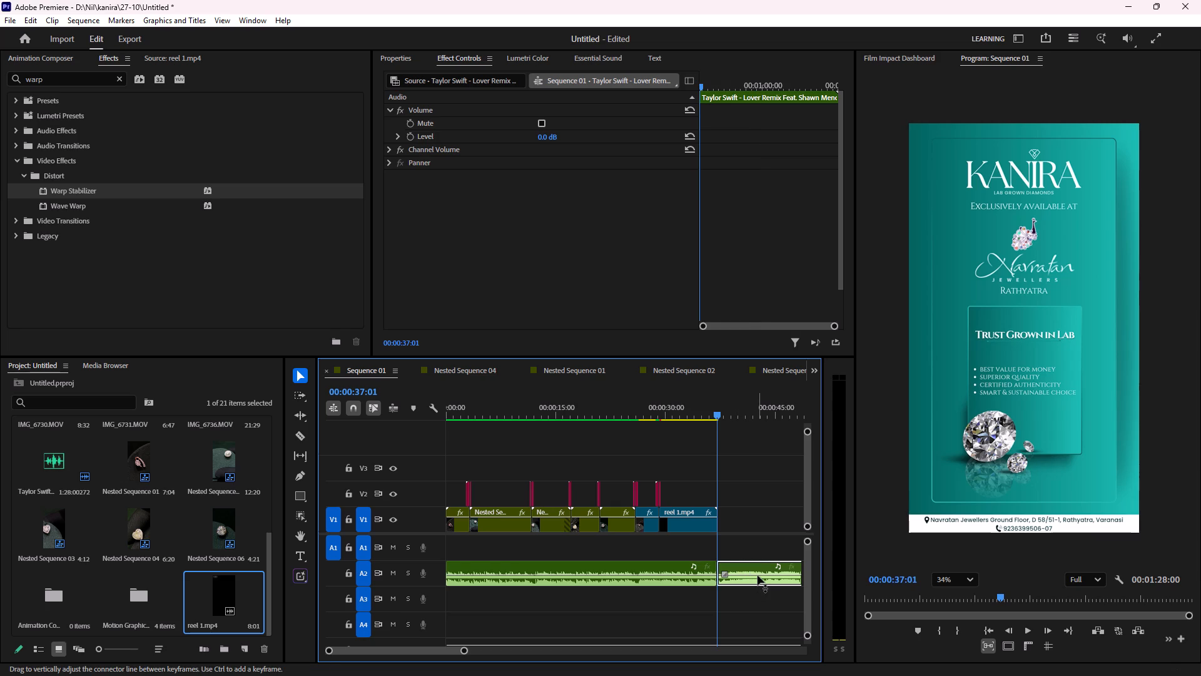
pyautogui.press('Delete')
# Extend the end of the music clip on A2 so it lines up exactly with the end of the reel 1.mp4 clip.
pyautogui.keyDown('alt'); pyautogui.scroll(9, 736, 565); pyautogui.keyUp('alt')
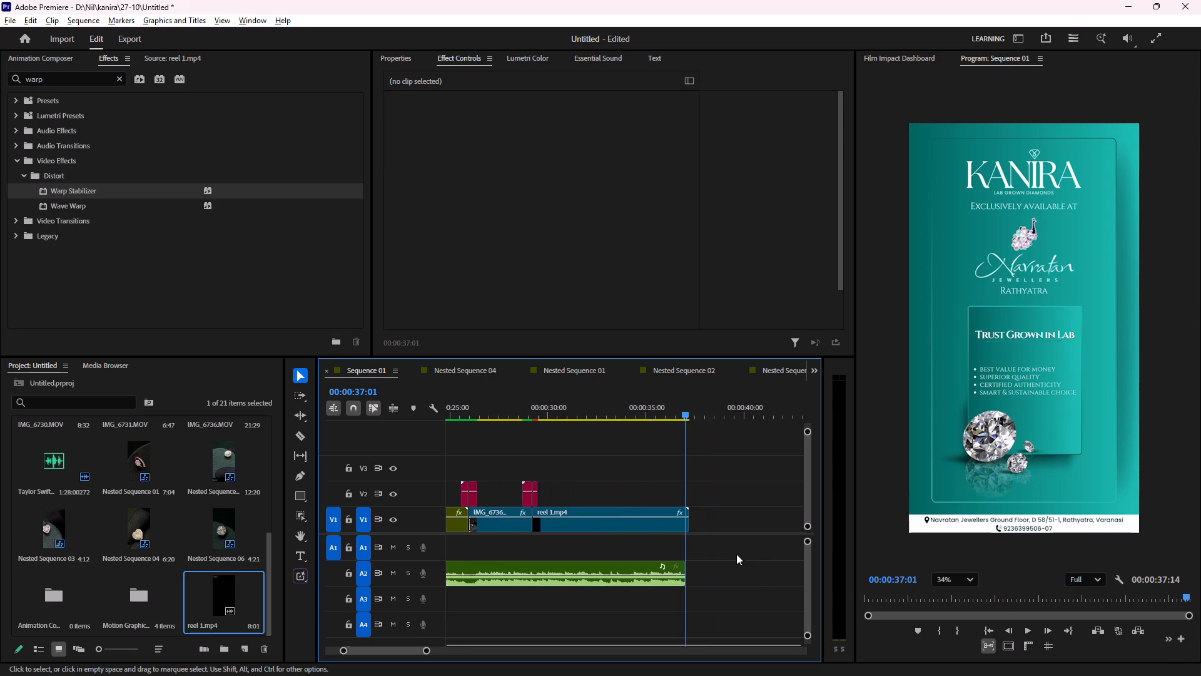
pyautogui.keyDown('alt'); pyautogui.scroll(8, 711, 552); pyautogui.keyUp('alt')
pyautogui.moveTo(656, 580); pyautogui.dragTo(664, 576)
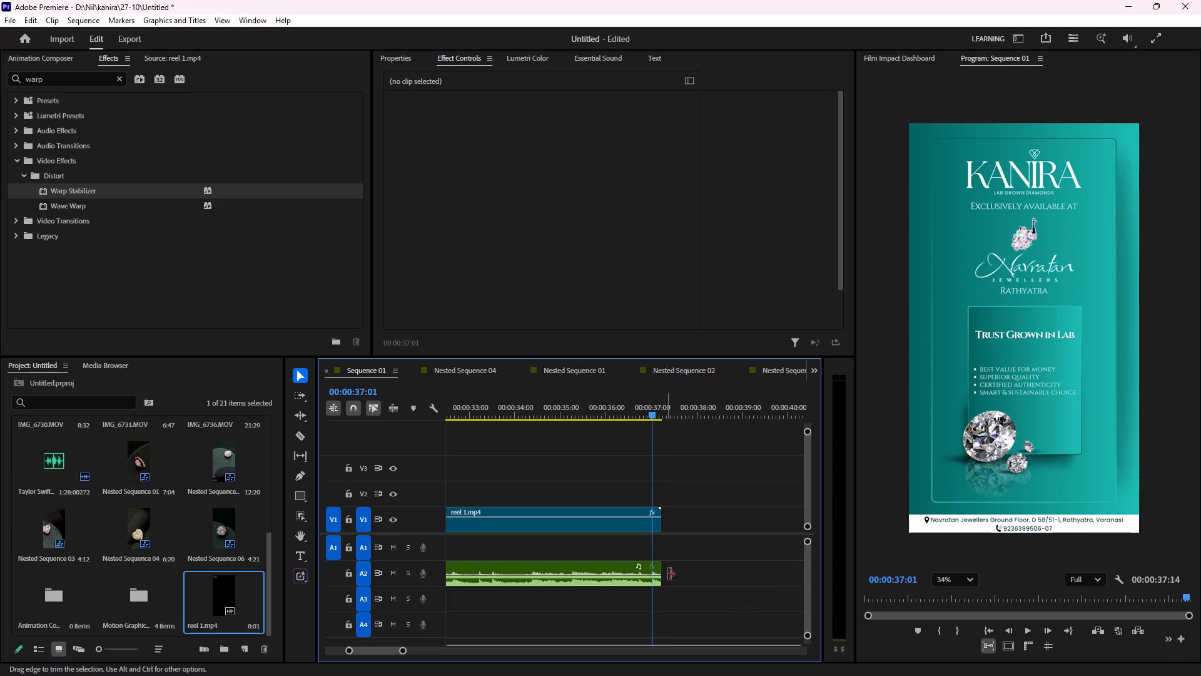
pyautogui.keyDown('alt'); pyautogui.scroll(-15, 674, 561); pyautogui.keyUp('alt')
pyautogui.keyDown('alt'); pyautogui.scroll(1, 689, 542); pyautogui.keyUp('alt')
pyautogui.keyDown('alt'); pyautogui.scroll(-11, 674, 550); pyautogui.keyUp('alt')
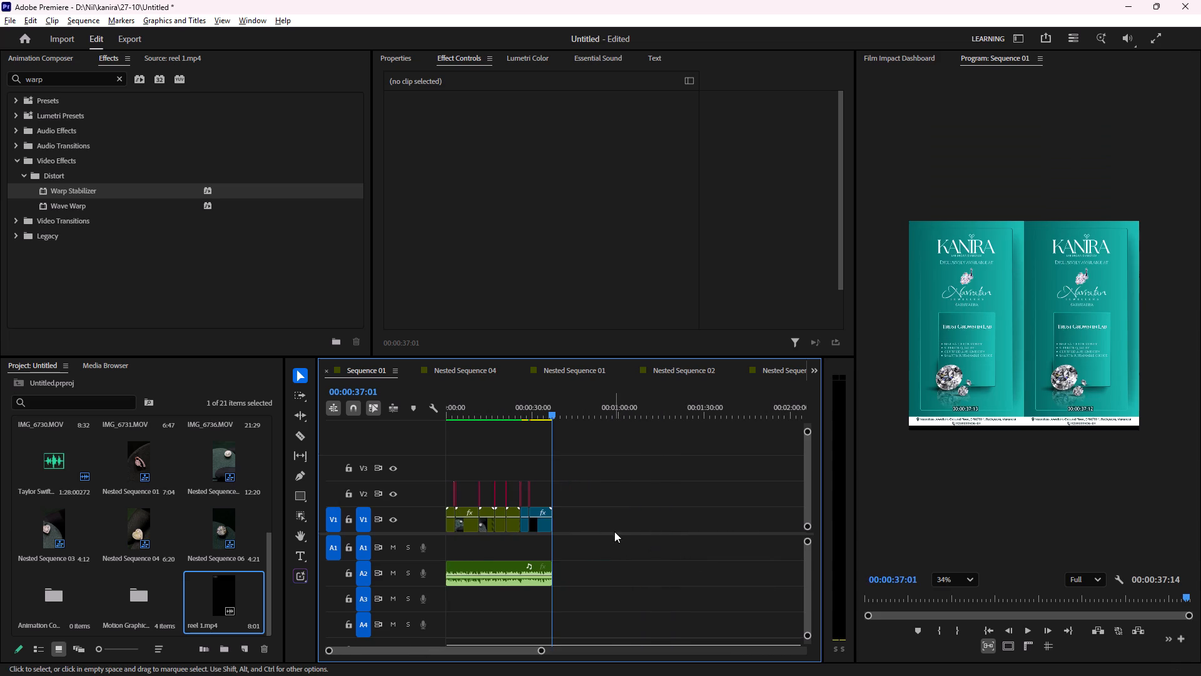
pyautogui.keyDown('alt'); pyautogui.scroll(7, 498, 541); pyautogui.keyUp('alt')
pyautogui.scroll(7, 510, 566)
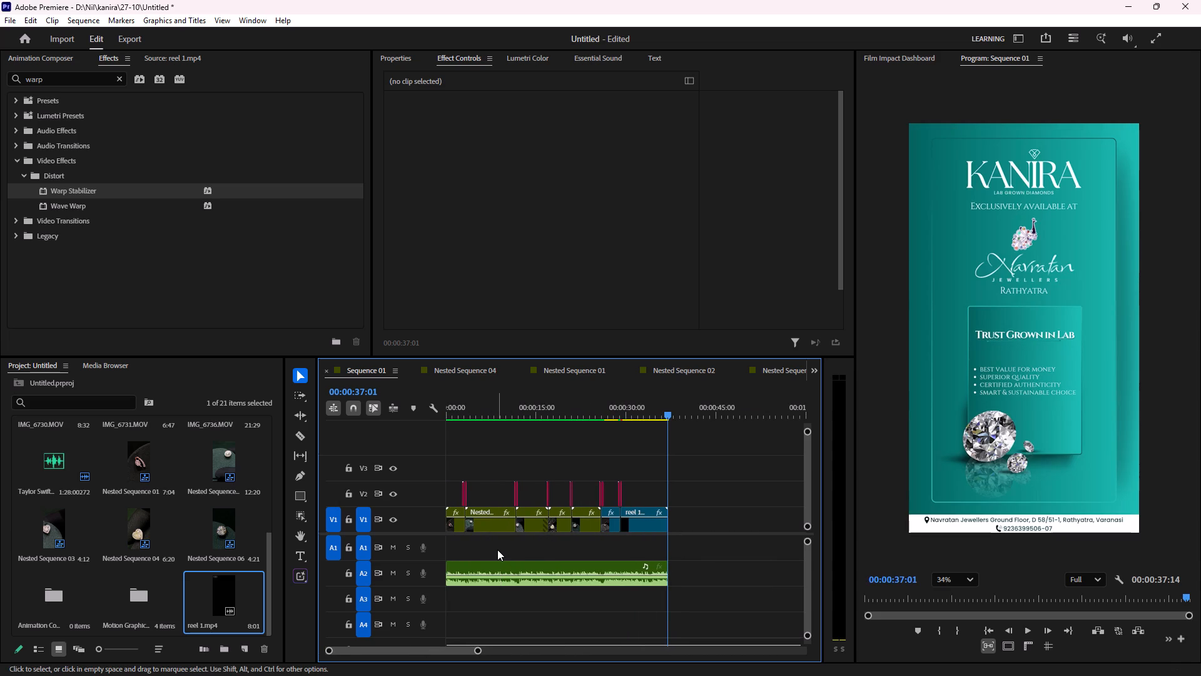
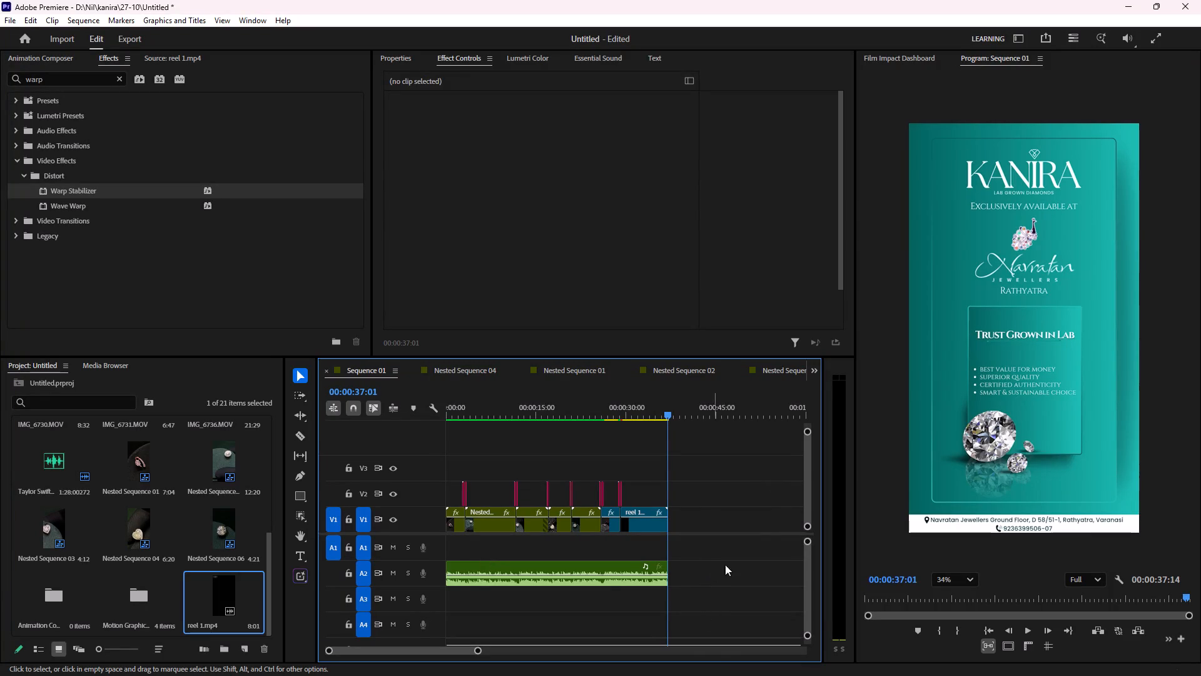
# Import the white KANIRA logo image post from the kanira folder on drive D into the project.
pyautogui.moveTo(669, 411); pyautogui.dragTo(575, 407)
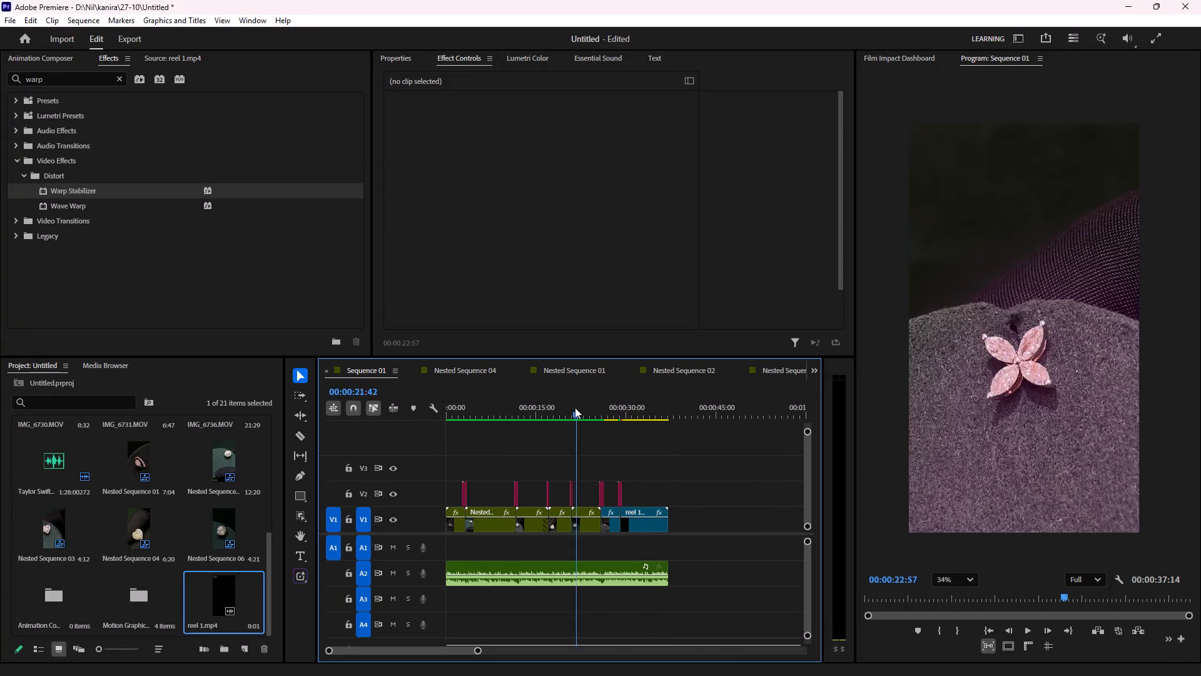
pyautogui.moveTo(575, 407); pyautogui.dragTo(474, 413)
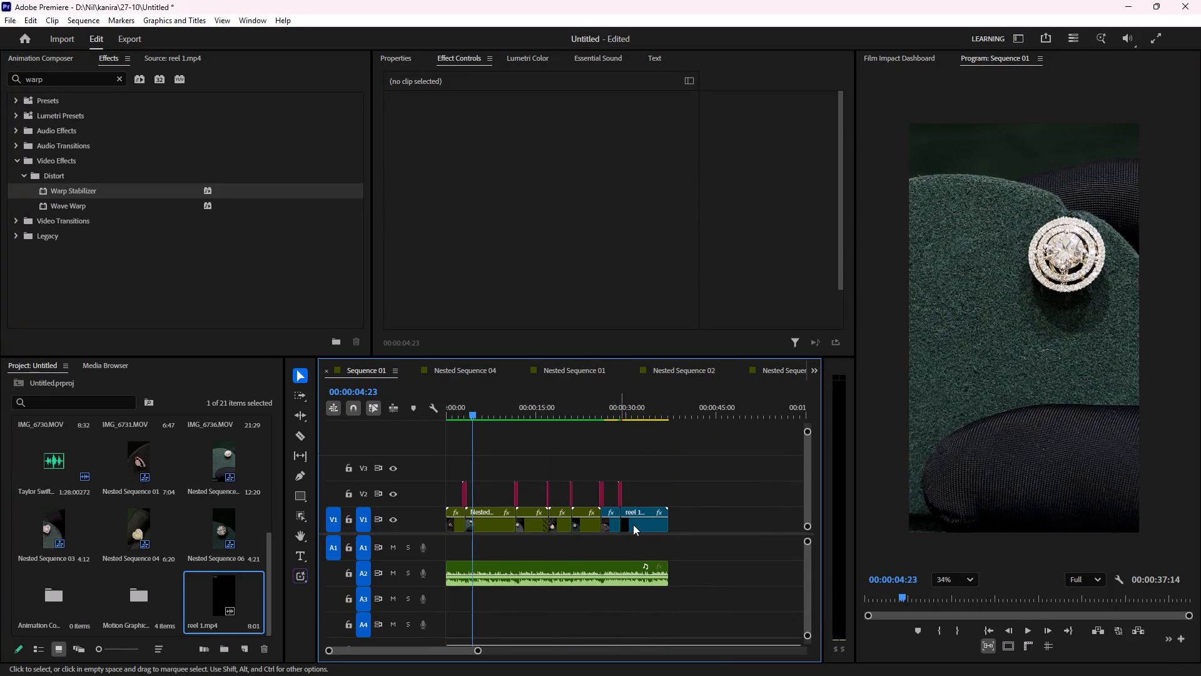
pyautogui.scroll(1, 552, 675)
pyautogui.click(594, 663)
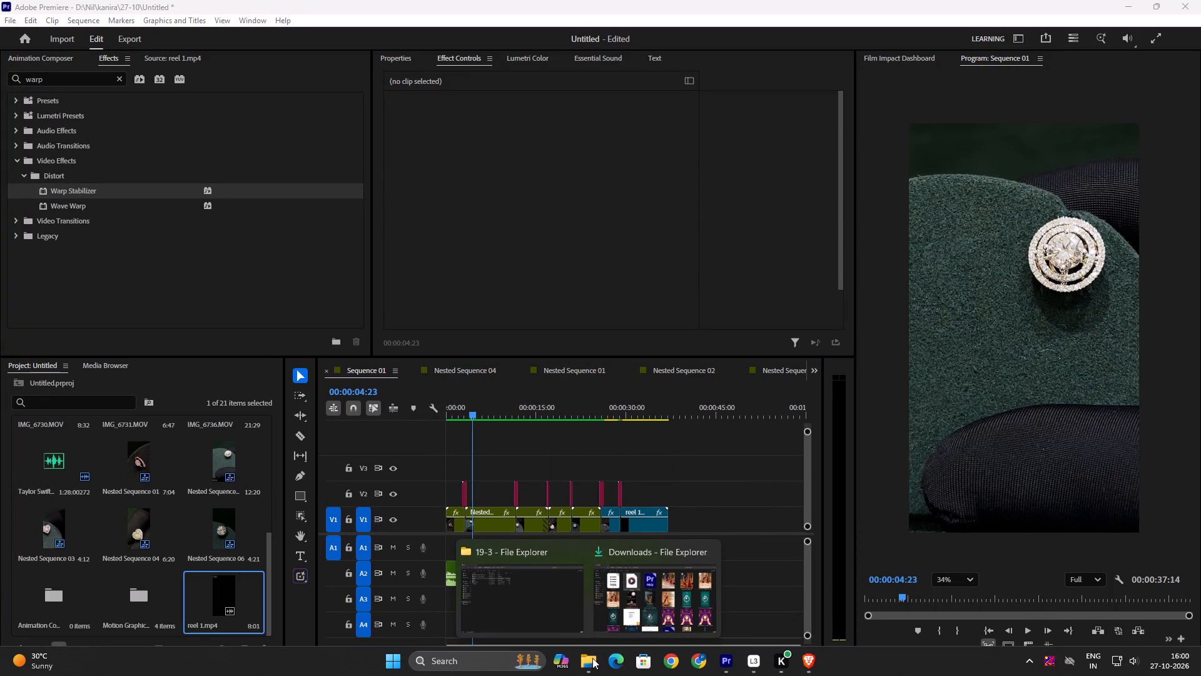
pyautogui.click(537, 597)
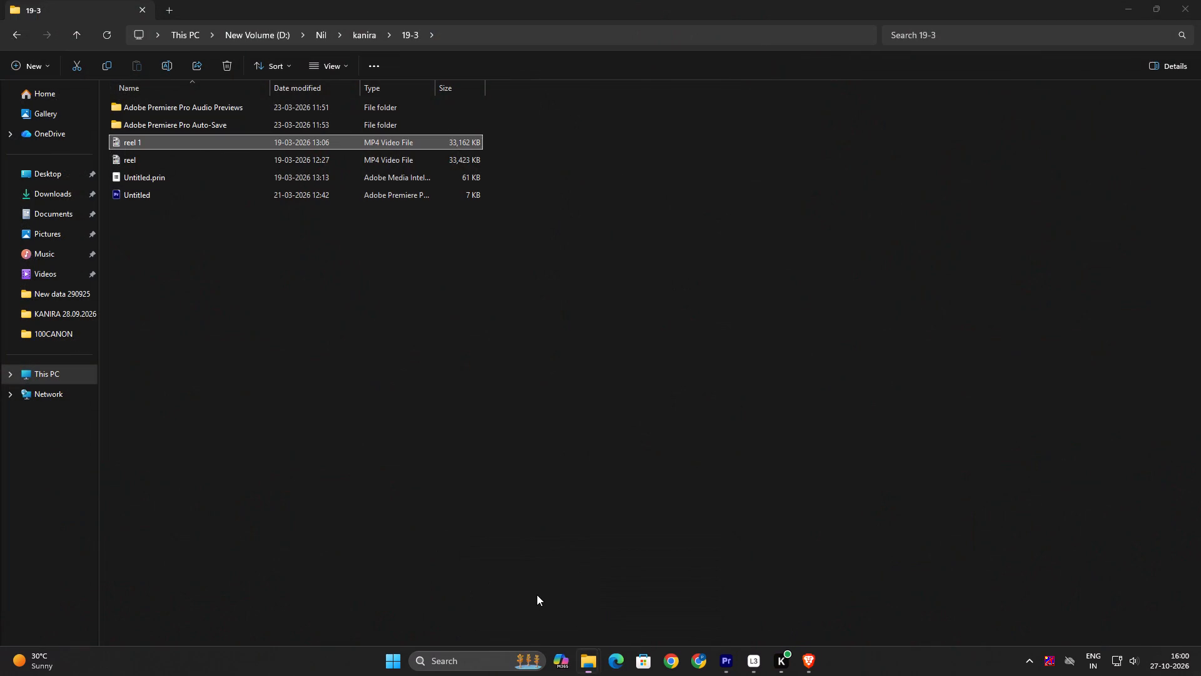
pyautogui.click(79, 31)
pyautogui.scroll(-11, 474, 328)
pyautogui.click(726, 584)
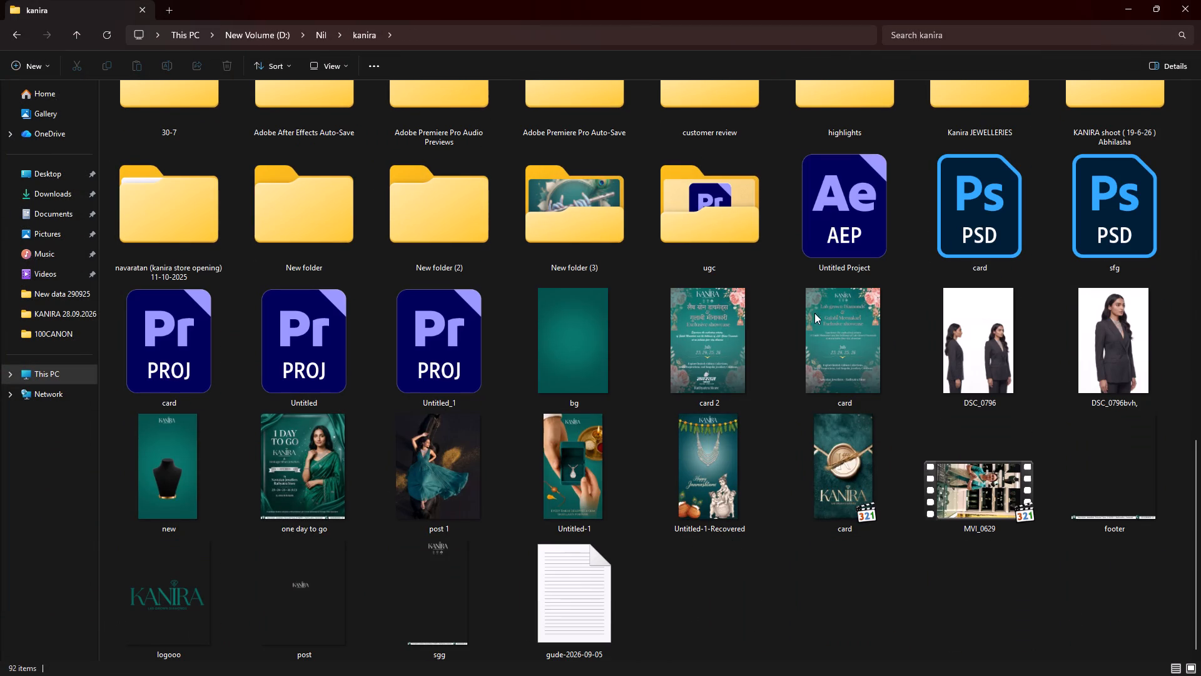
pyautogui.click(313, 600)
pyautogui.moveTo(290, 592); pyautogui.dragTo(801, 675)
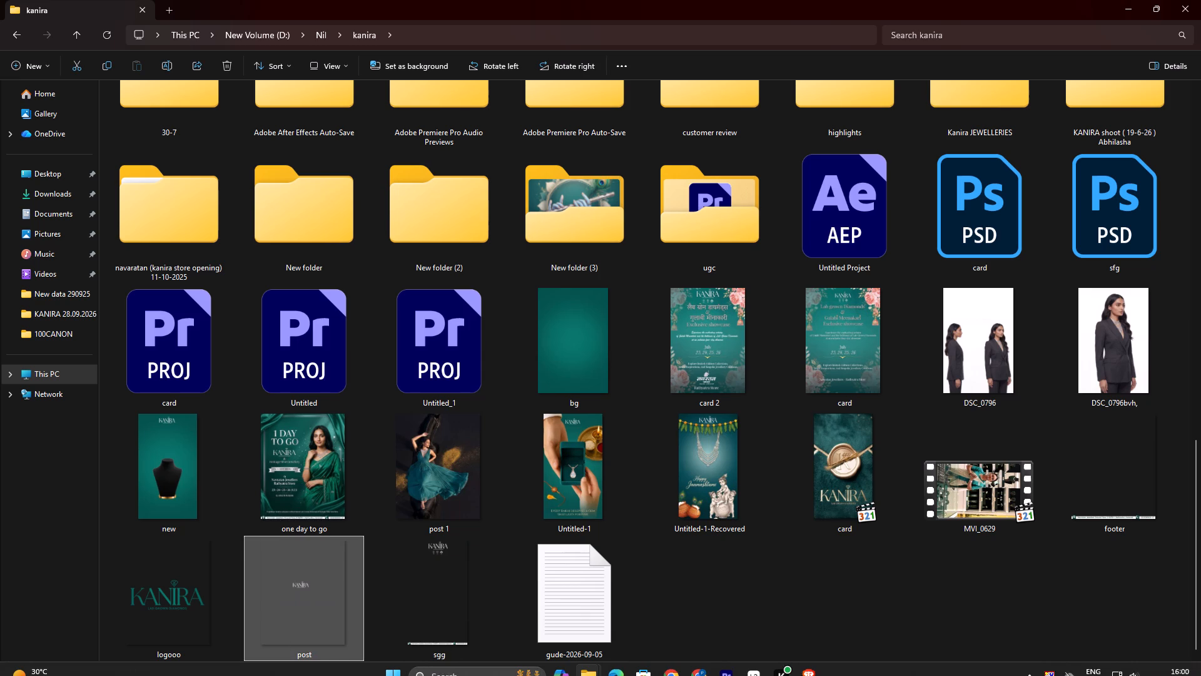
pyautogui.moveTo(801, 675); pyautogui.dragTo(737, 670)
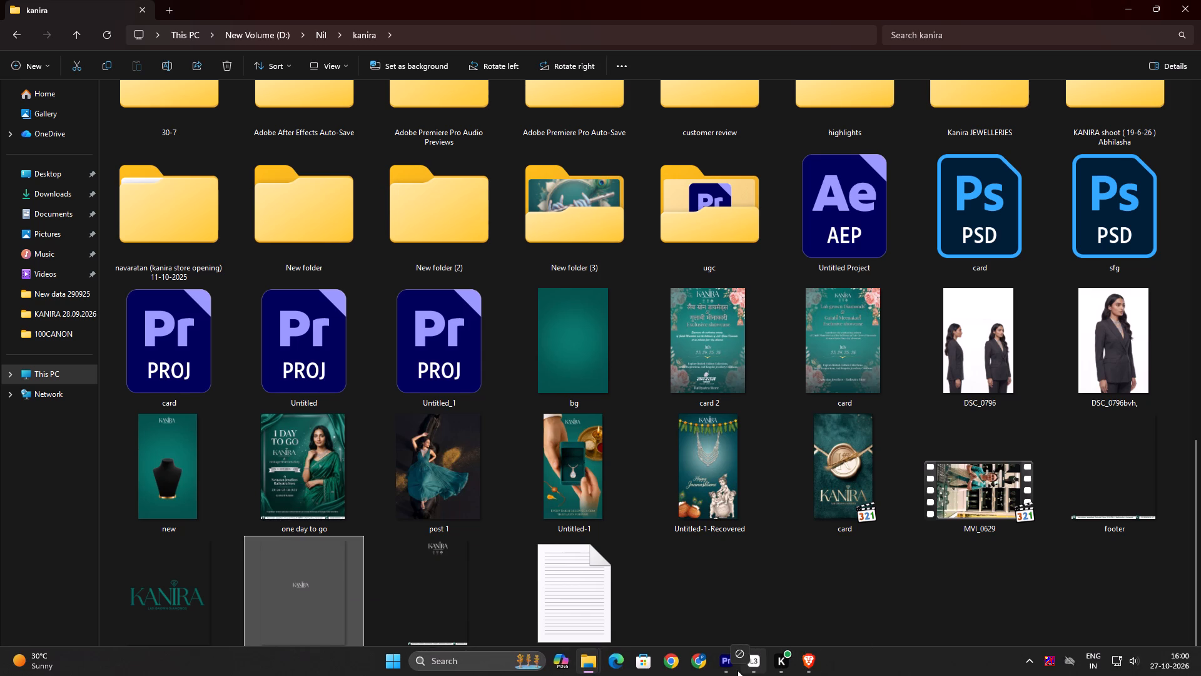
pyautogui.moveTo(737, 670); pyautogui.dragTo(213, 595)
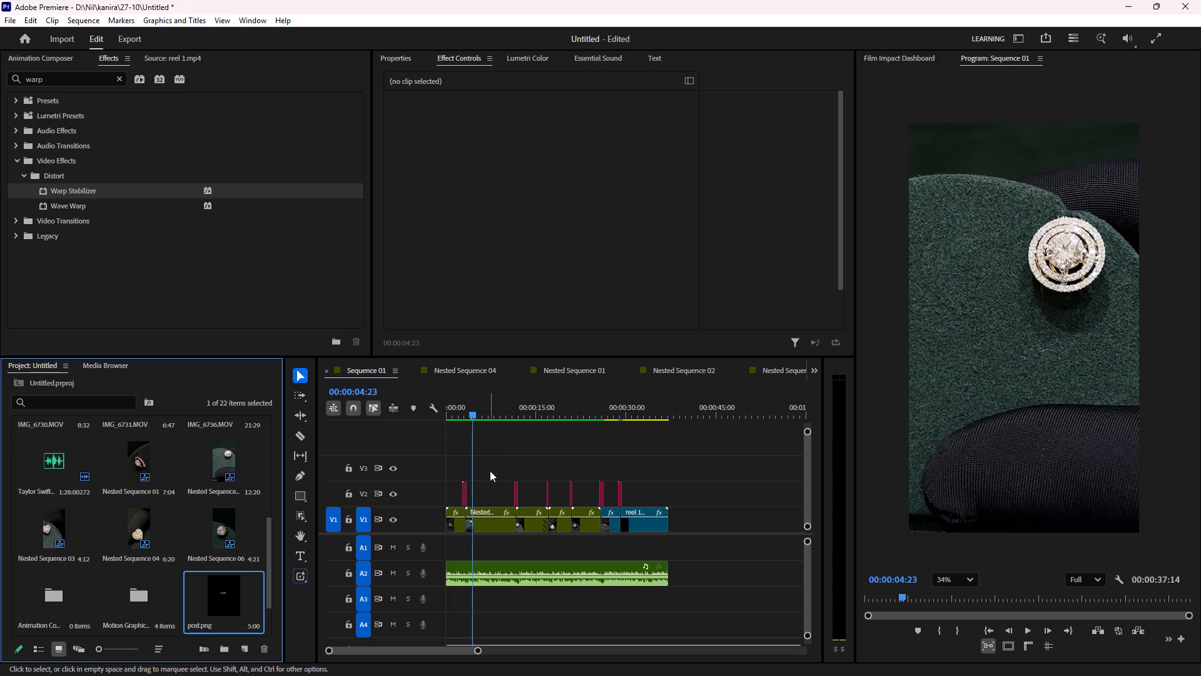
# Place post.png on V3 at the start of the sequence and extend its end to the start of the reel 1.mp4 clip.
pyautogui.moveTo(215, 604); pyautogui.dragTo(429, 477)
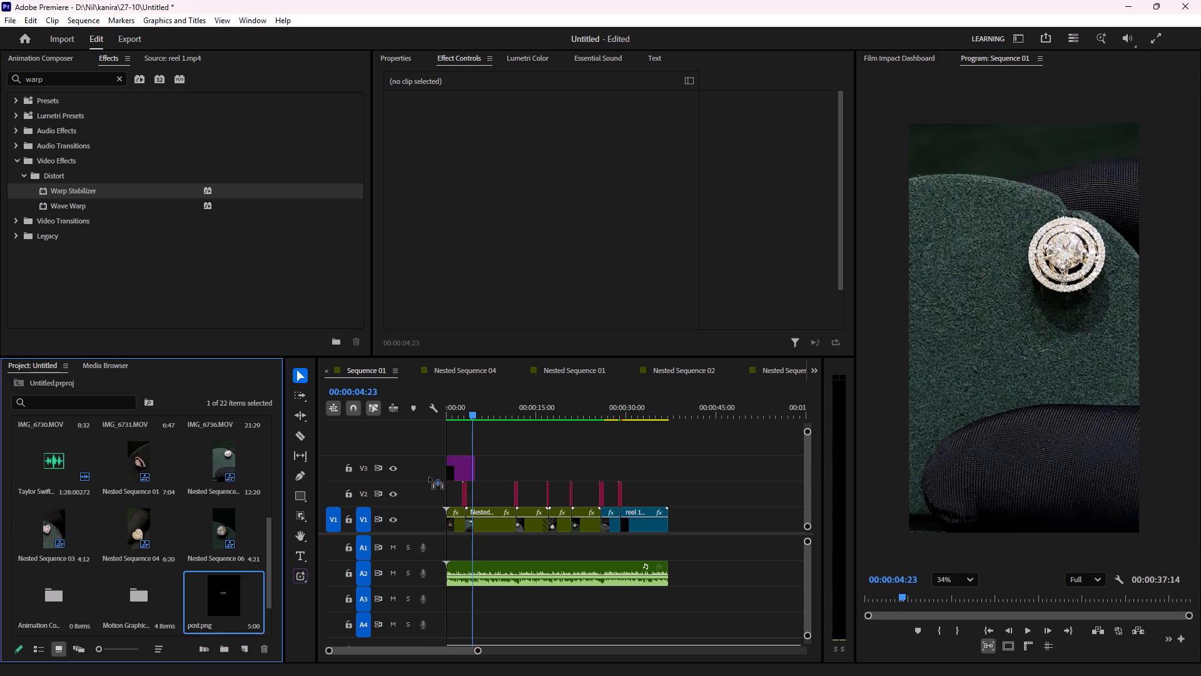
pyautogui.moveTo(429, 477); pyautogui.dragTo(432, 470)
pyautogui.moveTo(480, 467); pyautogui.dragTo(585, 457)
pyautogui.moveTo(587, 467); pyautogui.dragTo(627, 463)
pyautogui.keyDown('alt'); pyautogui.scroll(4, 629, 483); pyautogui.keyUp('alt')
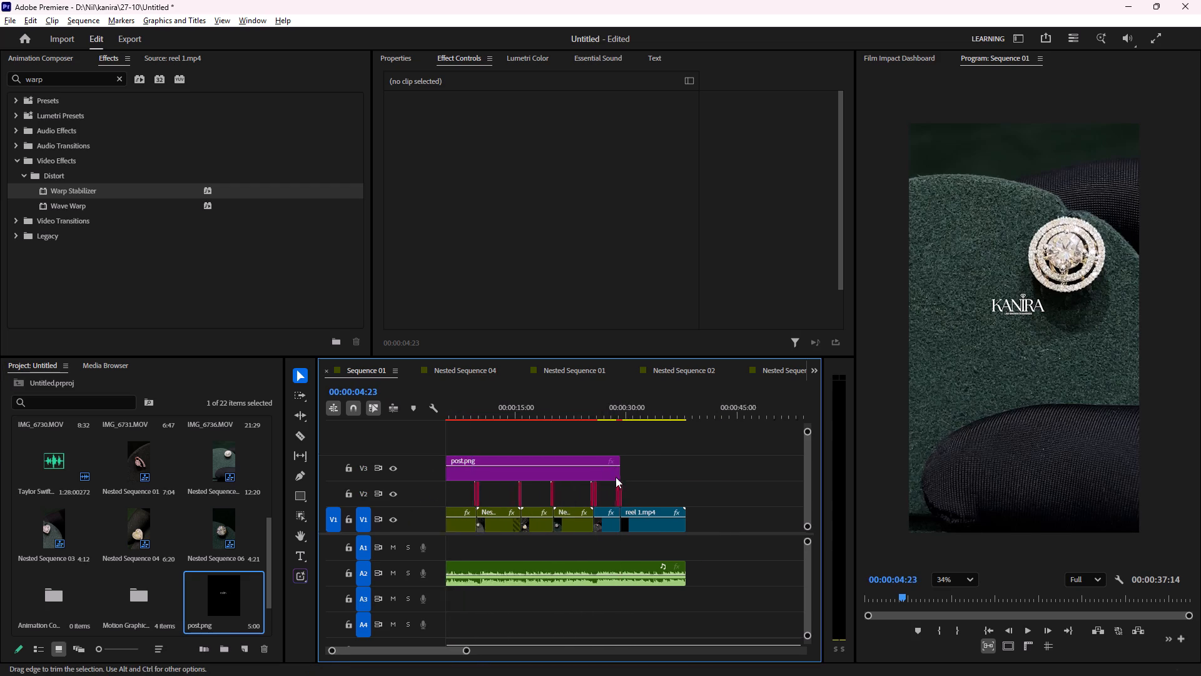
pyautogui.keyDown('alt'); pyautogui.scroll(18, 616, 477); pyautogui.keyUp('alt')
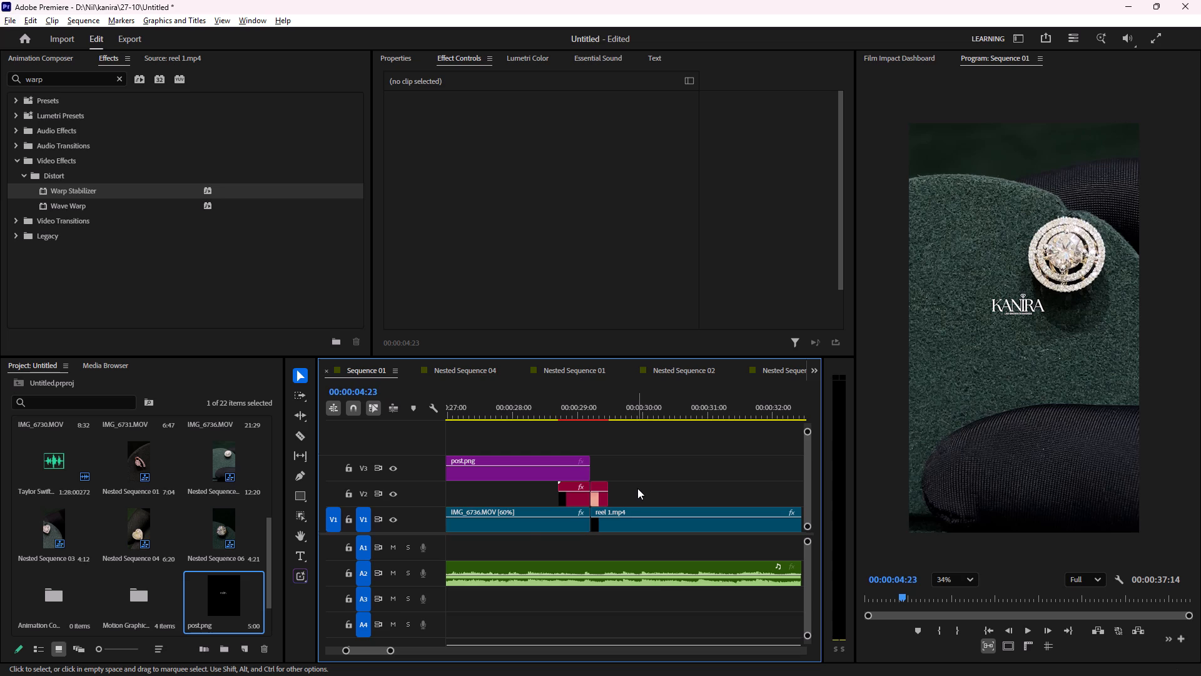
# Move all the Generated Light Leak clips together from V2 up to V4, keeping their timing.
pyautogui.keyDown('alt'); pyautogui.scroll(-20, 637, 488); pyautogui.keyUp('alt')
pyautogui.keyDown('alt'); pyautogui.scroll(-3, 637, 488); pyautogui.keyUp('alt')
pyautogui.moveTo(622, 486); pyautogui.dragTo(569, 488)
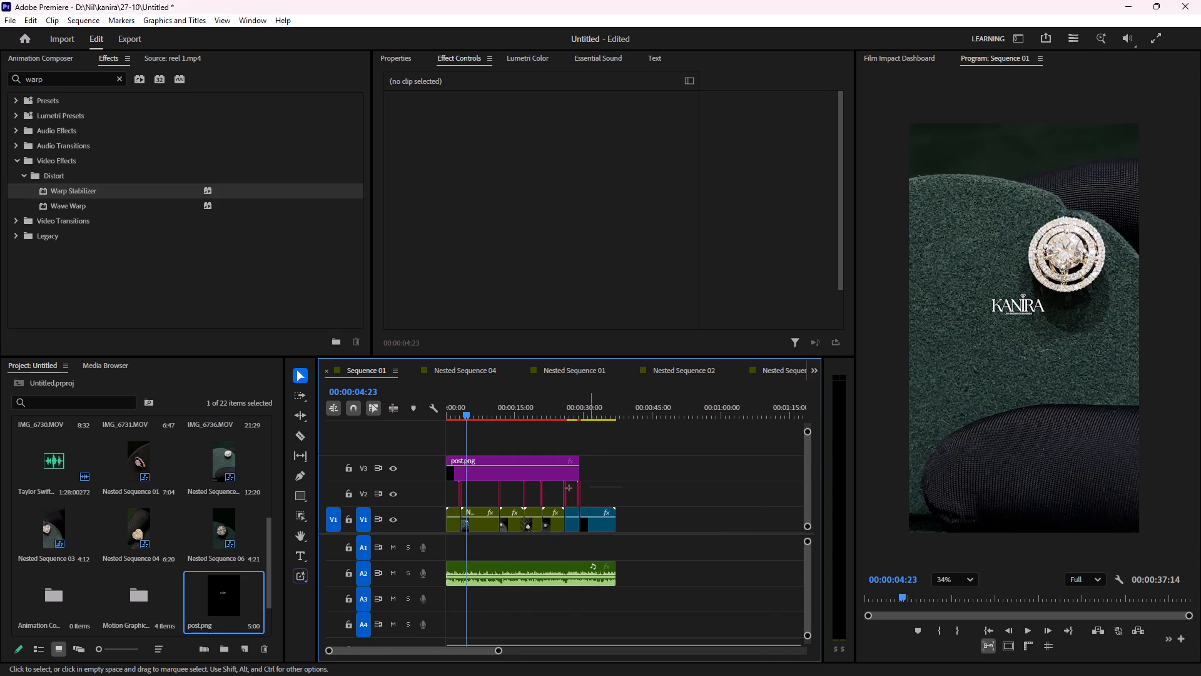
pyautogui.moveTo(569, 488); pyautogui.dragTo(445, 492)
pyautogui.keyDown('alt'); pyautogui.scroll(20, 616, 495); pyautogui.keyUp('alt')
pyautogui.keyDown('alt'); pyautogui.scroll(2, 616, 495); pyautogui.keyUp('alt')
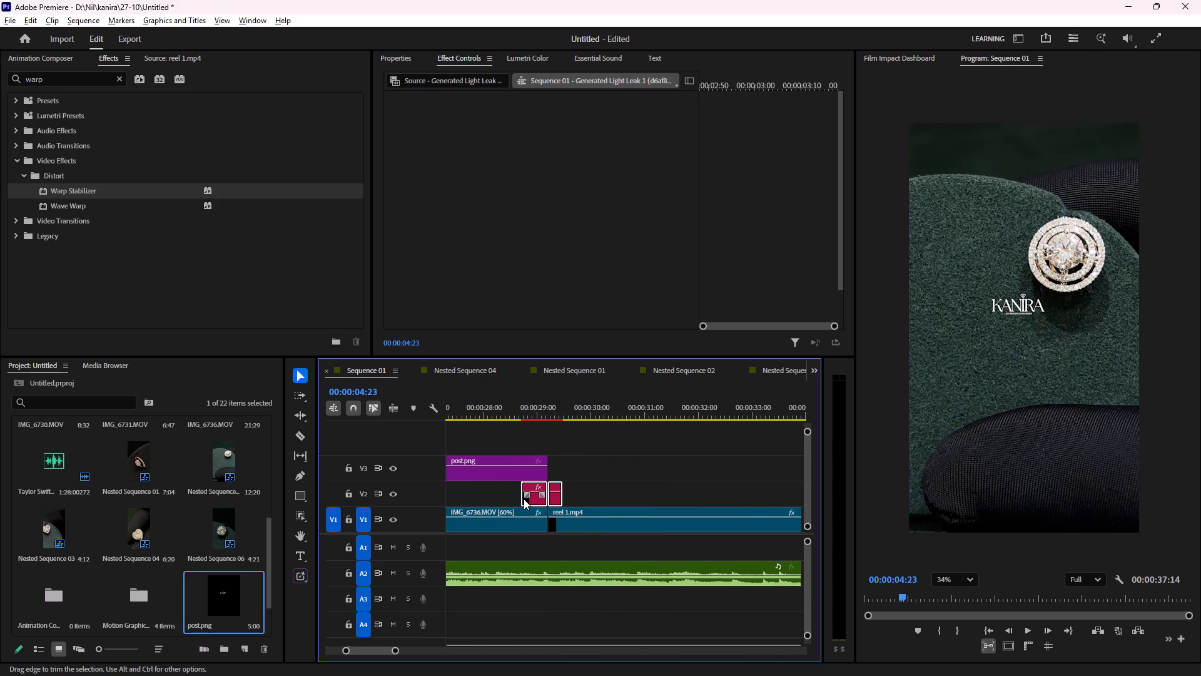
pyautogui.keyDown('alt'); pyautogui.scroll(8, 524, 499); pyautogui.keyUp('alt')
pyautogui.moveTo(537, 501); pyautogui.dragTo(533, 443)
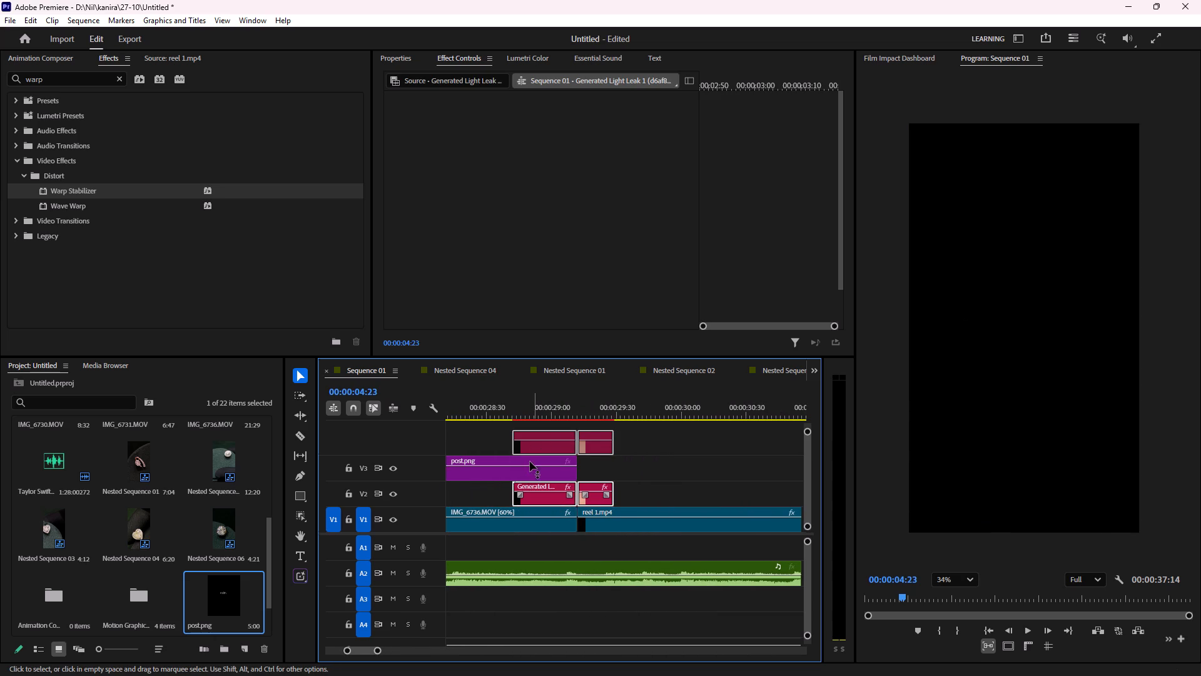
# Move the post.png clip down from V3 to V2, keeping its timing.
pyautogui.moveTo(532, 478); pyautogui.dragTo(531, 498)
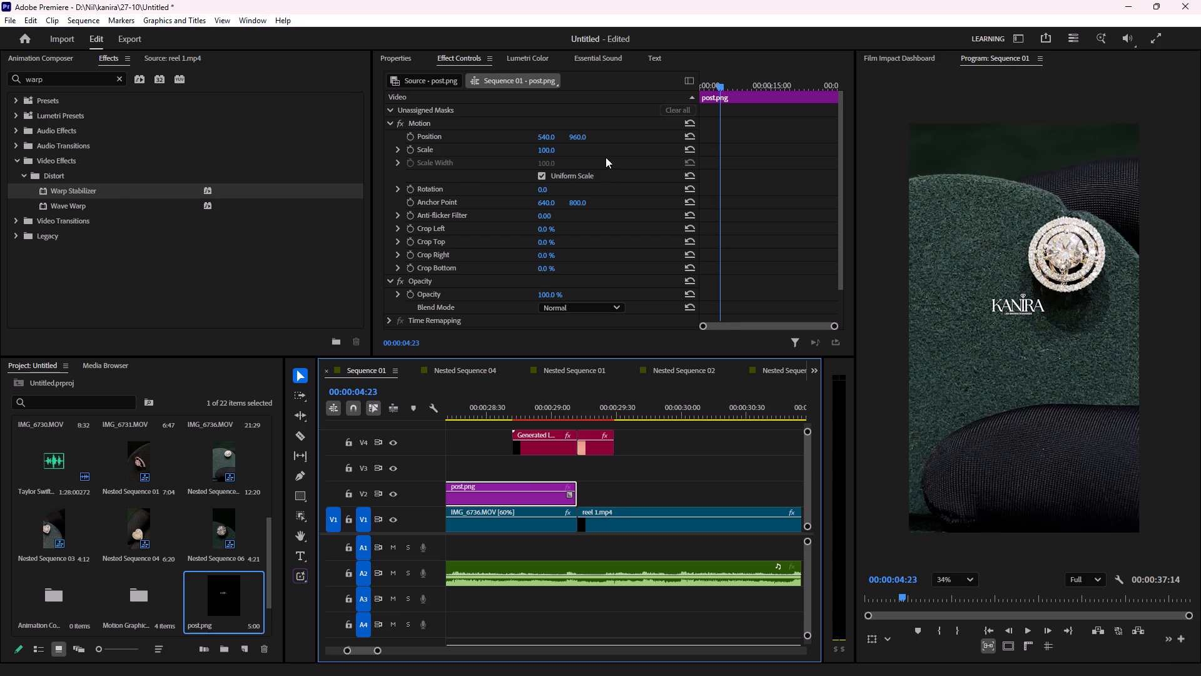
# Set the vertical position of post.png to 218 so the KANIRA logo sits near the top of the frame.
pyautogui.moveTo(579, 136); pyautogui.dragTo(416, 151)
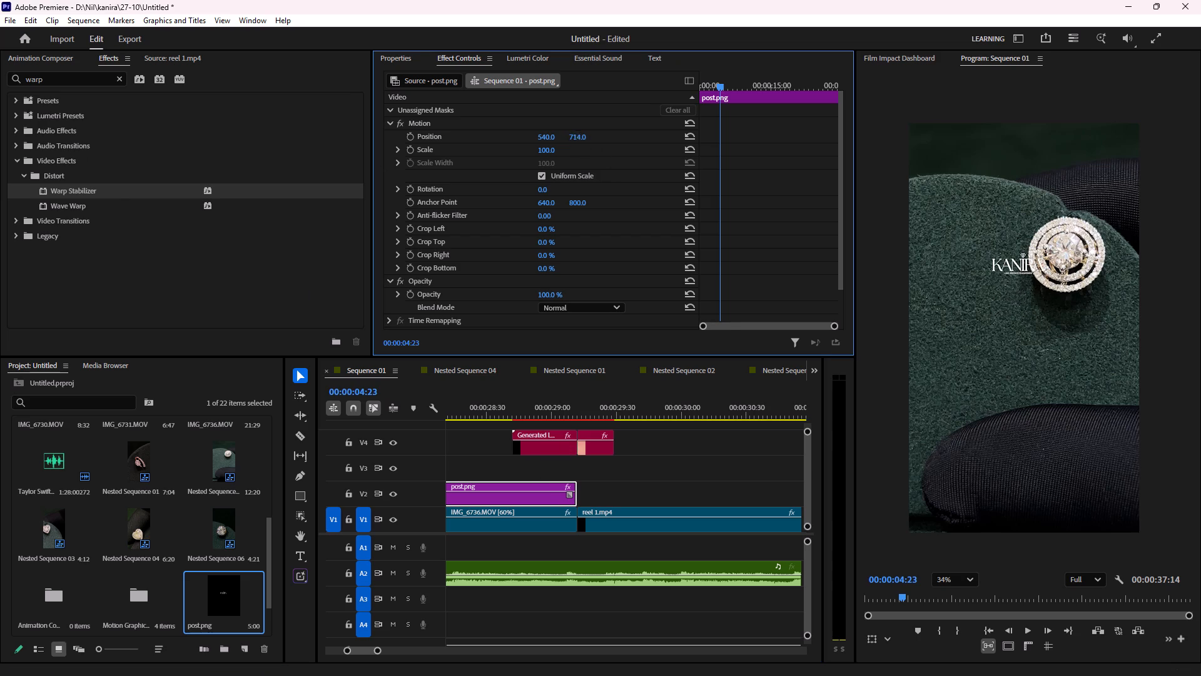
pyautogui.moveTo(416, 151); pyautogui.dragTo(577, 157)
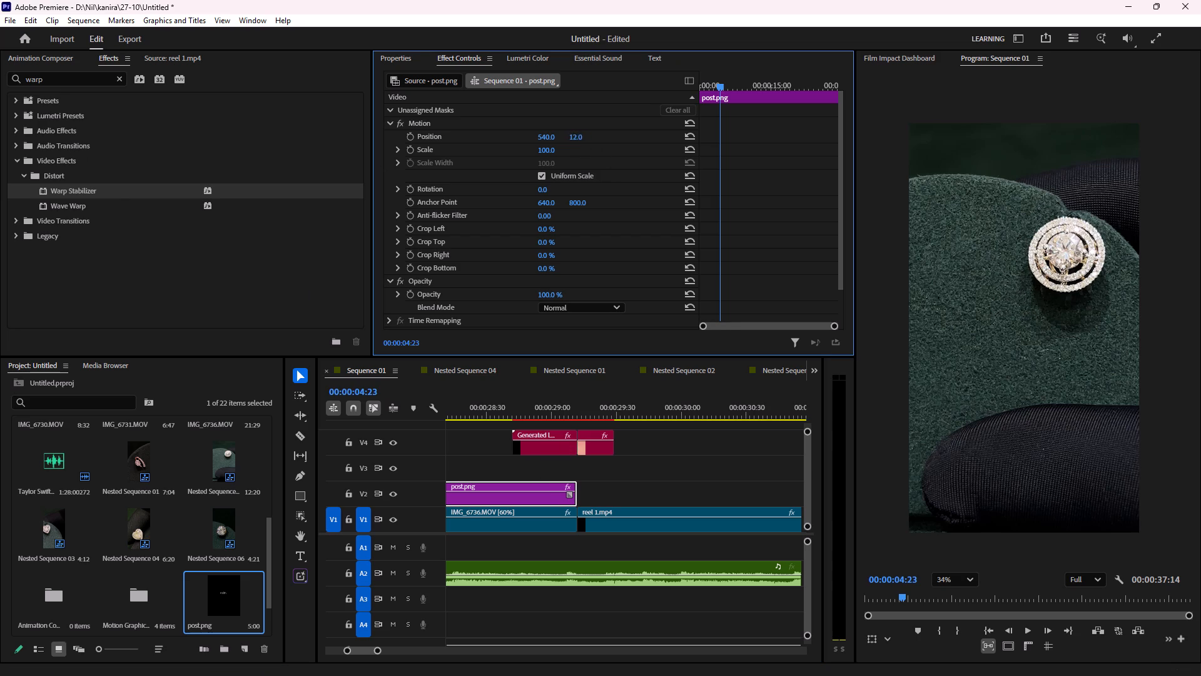
pyautogui.moveTo(577, 157); pyautogui.dragTo(675, 156)
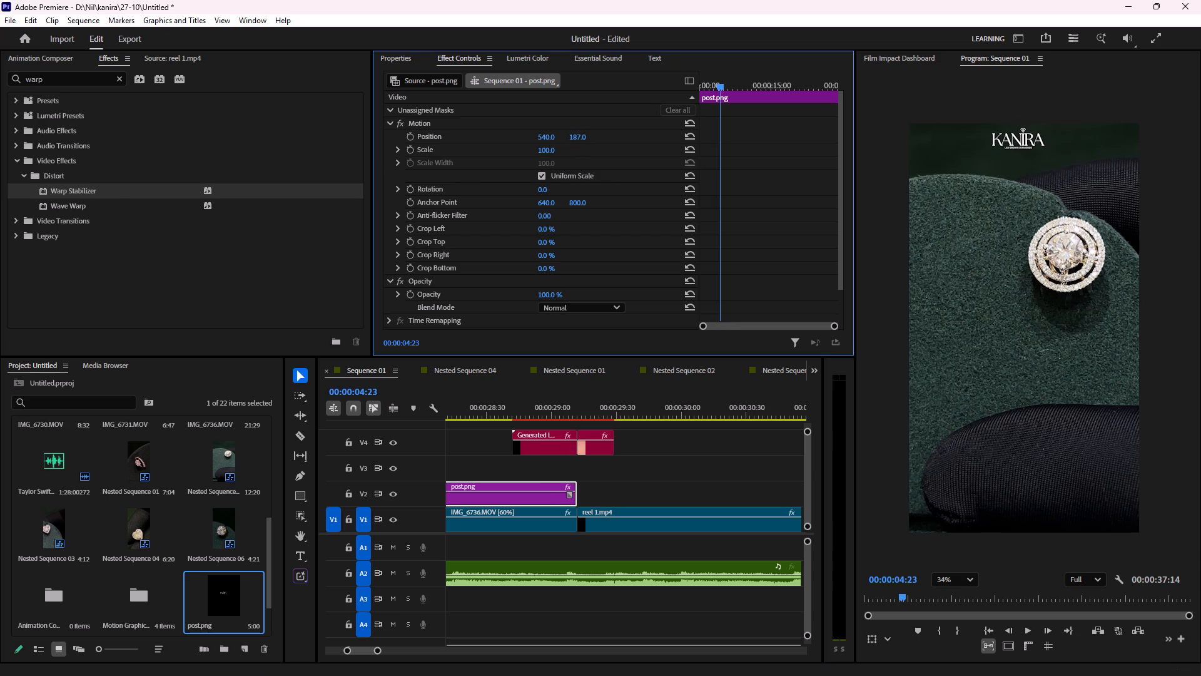
pyautogui.moveTo(675, 156); pyautogui.dragTo(688, 155)
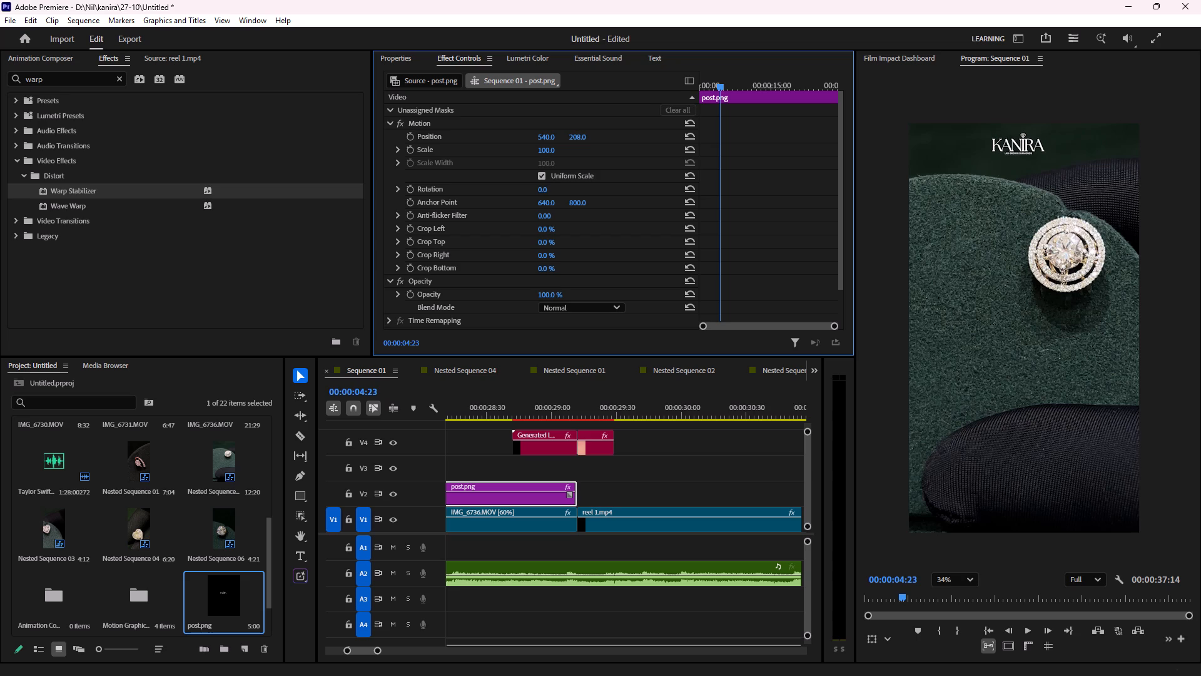
pyautogui.moveTo(688, 155); pyautogui.dragTo(694, 153)
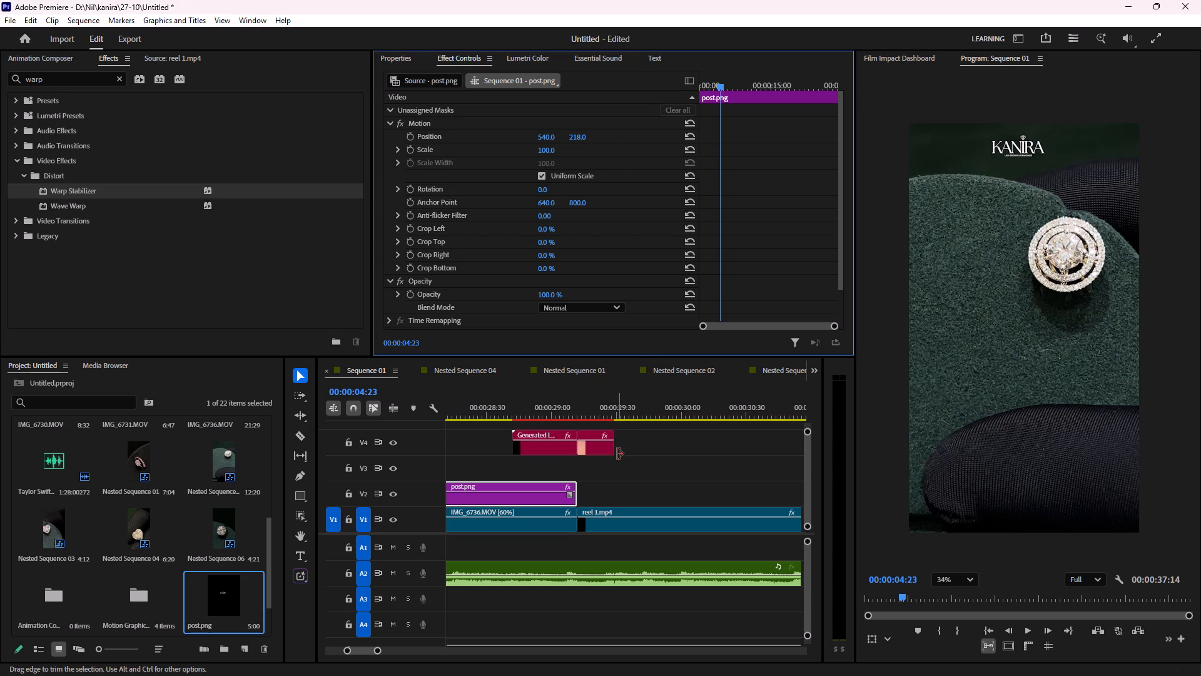
pyautogui.click(657, 476)
# Move all the Generated Light Leak clips together from V4 down to V3, directly above the post.png clip.
pyautogui.keyDown('alt'); pyautogui.scroll(-15, 631, 489); pyautogui.keyUp('alt')
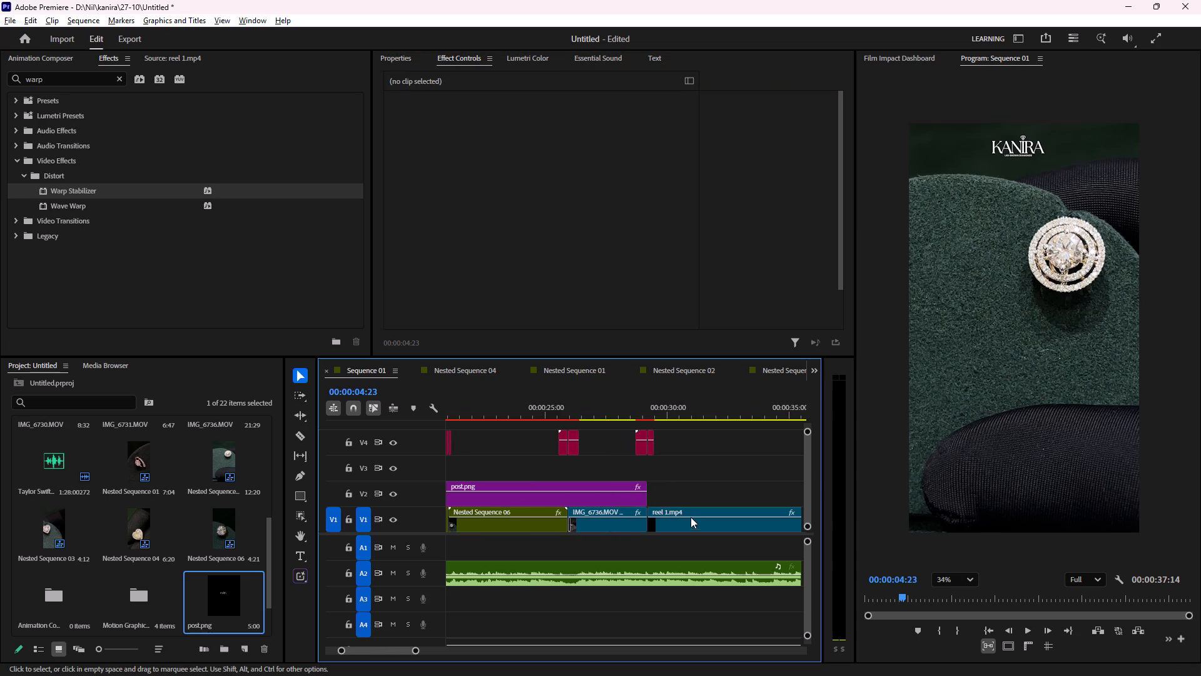
pyautogui.keyDown('alt'); pyautogui.scroll(-7, 621, 550); pyautogui.keyUp('alt')
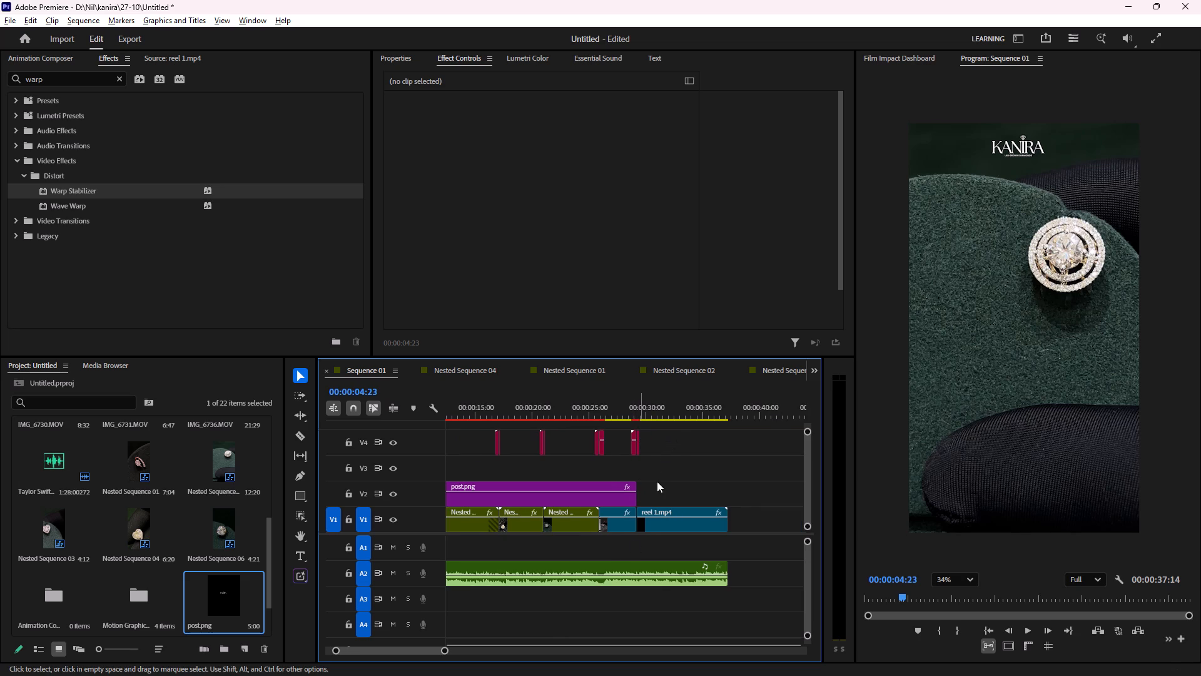
pyautogui.keyDown('alt'); pyautogui.scroll(-4, 656, 484); pyautogui.keyUp('alt')
pyautogui.scroll(6, 643, 488)
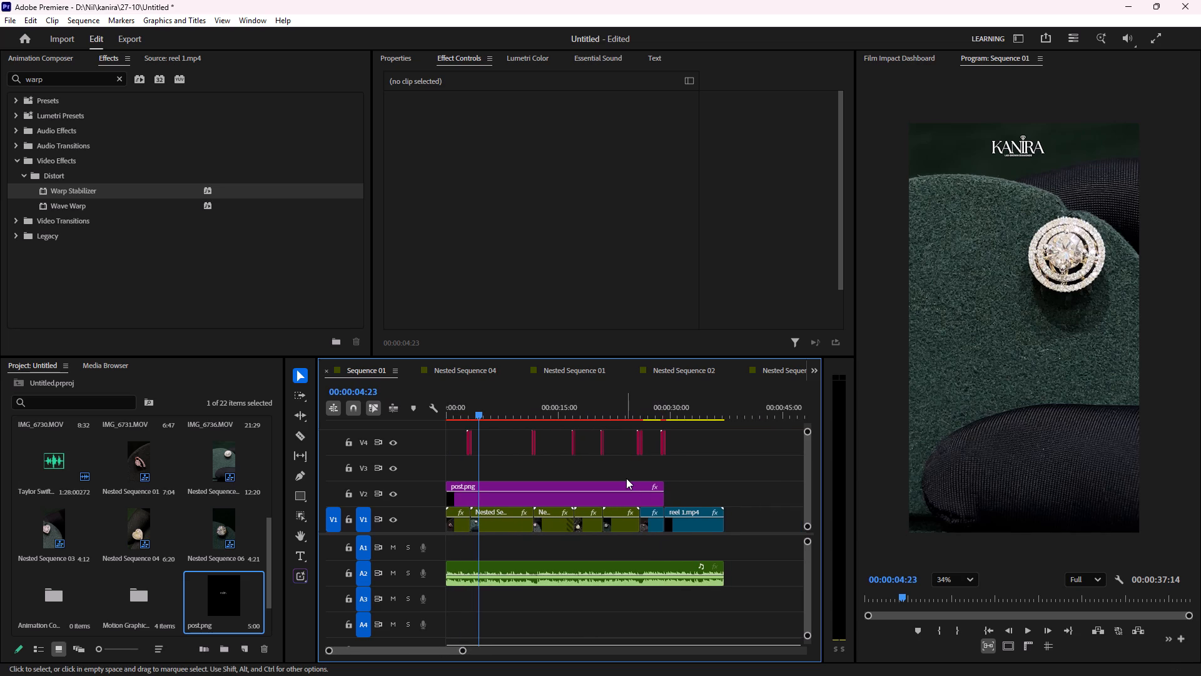
pyautogui.moveTo(700, 436); pyautogui.dragTo(551, 468)
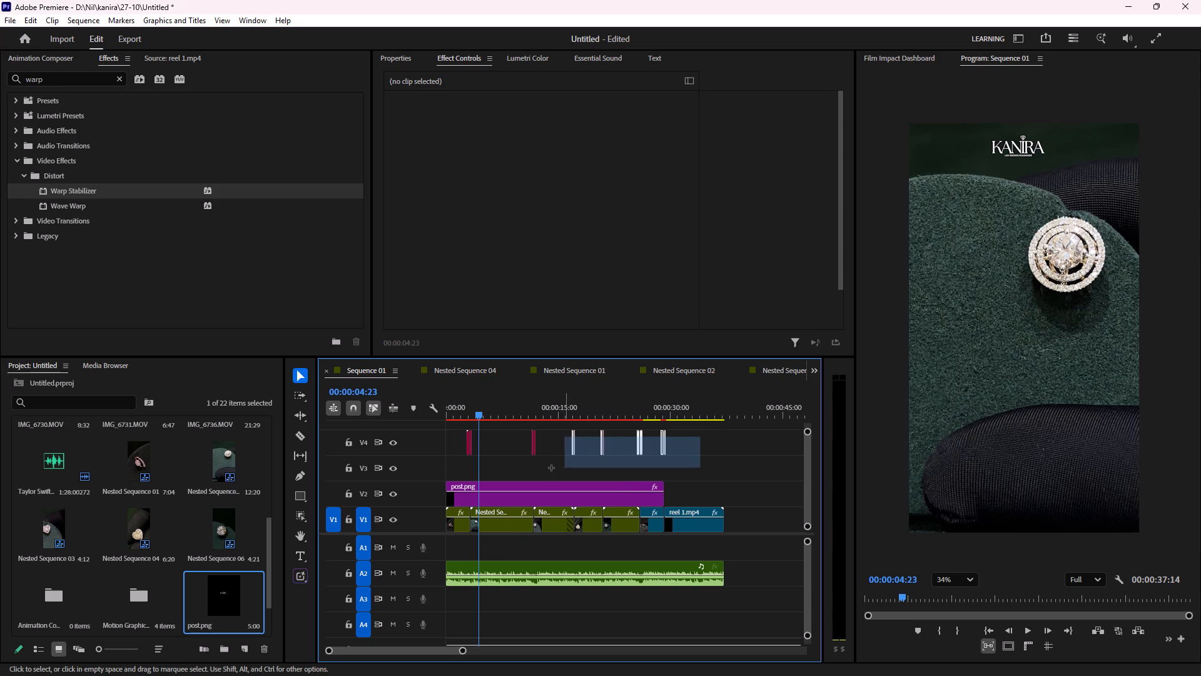
pyautogui.moveTo(551, 468); pyautogui.dragTo(457, 466)
pyautogui.keyDown('alt'); pyautogui.scroll(8, 702, 482); pyautogui.keyUp('alt')
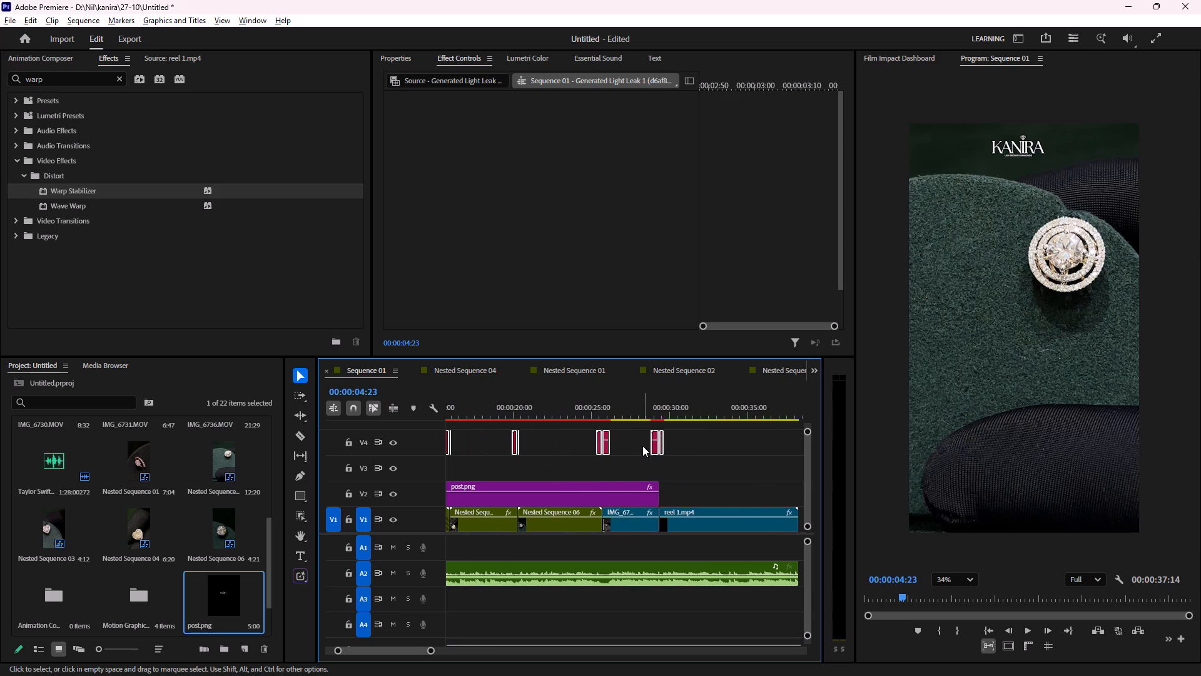
pyautogui.keyDown('alt'); pyautogui.scroll(15, 669, 458); pyautogui.keyUp('alt')
pyautogui.moveTo(602, 450); pyautogui.dragTo(602, 452)
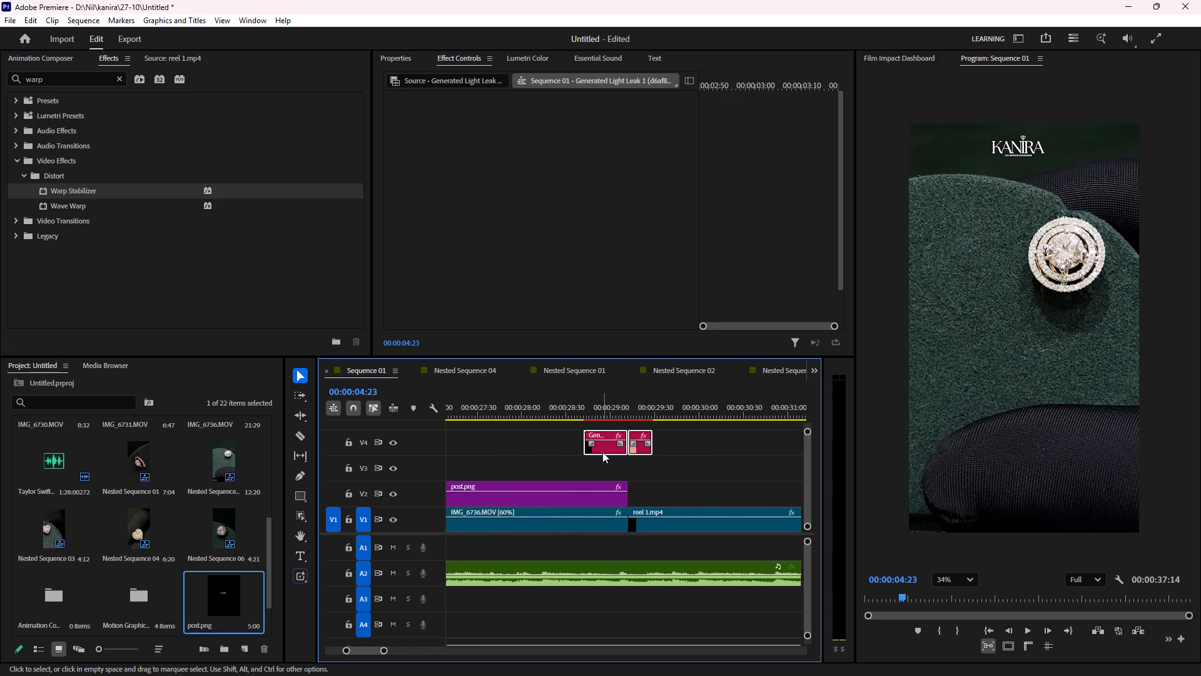
pyautogui.moveTo(602, 452); pyautogui.dragTo(604, 466)
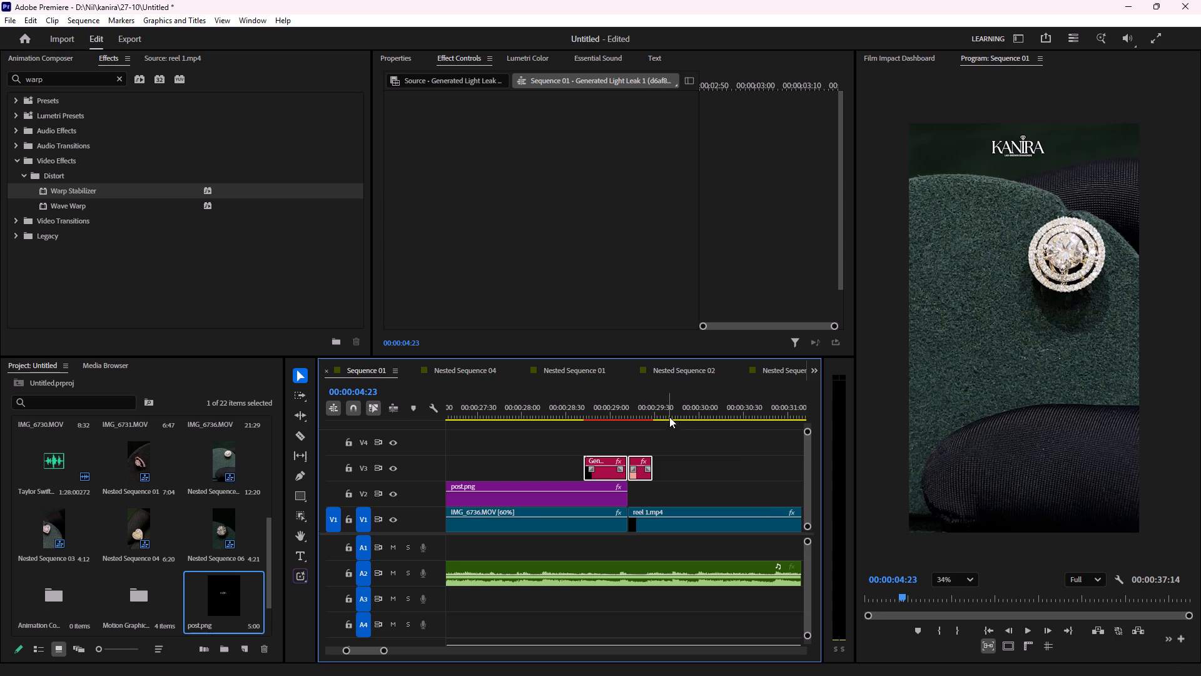
# Examine the light leak transition from the last jewellery shot into the end card, checking the logo overlay and the card.
pyautogui.moveTo(653, 413); pyautogui.dragTo(628, 410)
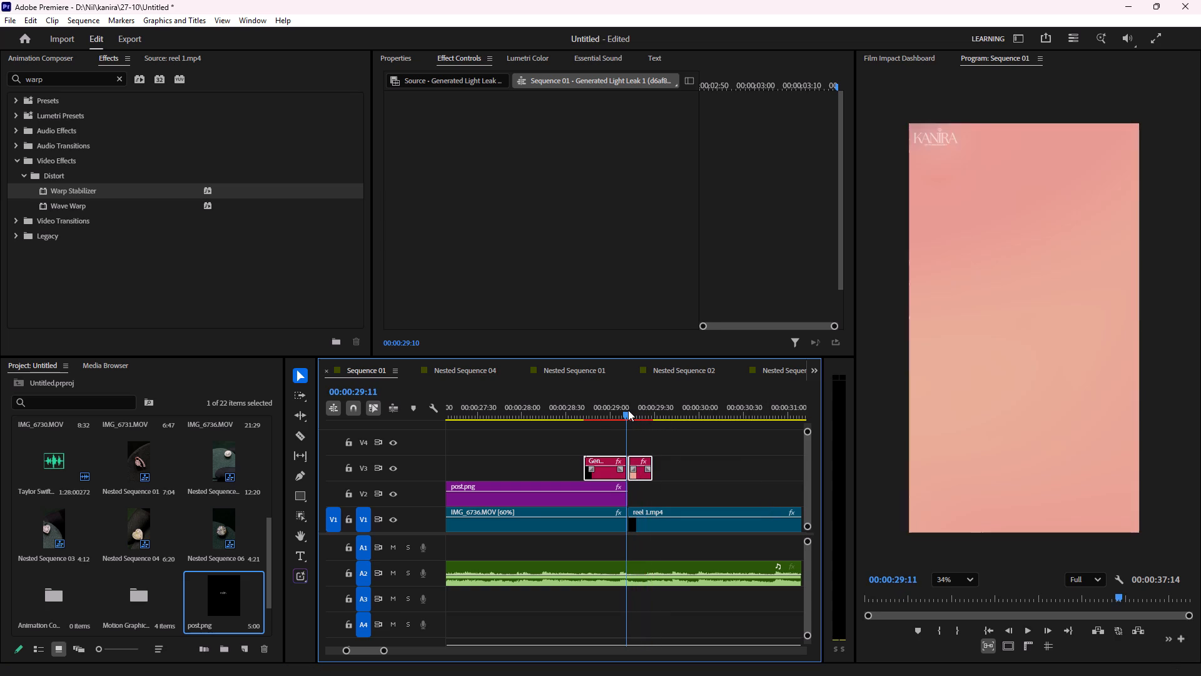
pyautogui.moveTo(628, 410); pyautogui.dragTo(595, 419)
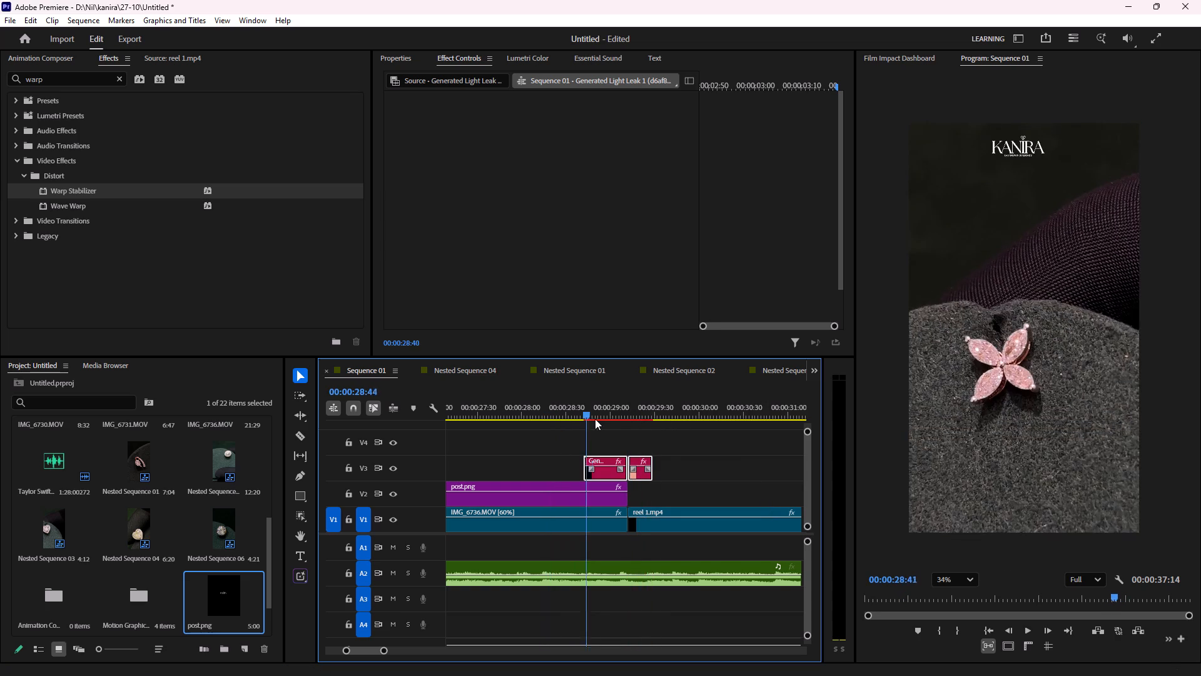
pyautogui.moveTo(595, 419); pyautogui.dragTo(659, 429)
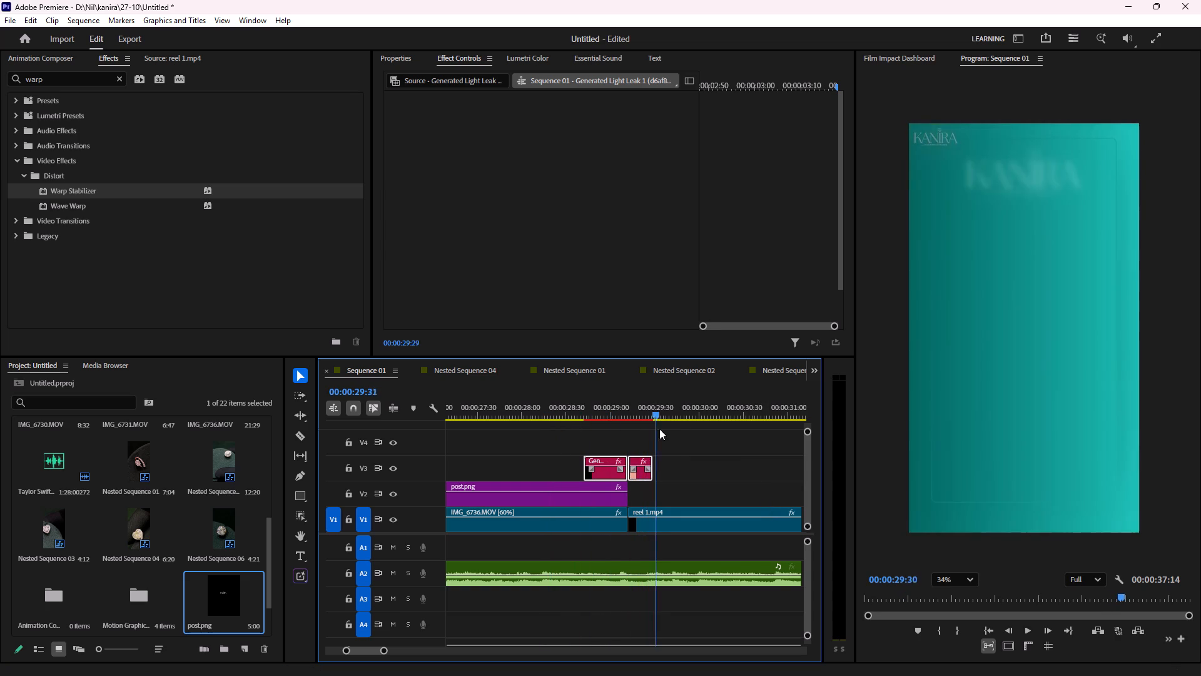
pyautogui.moveTo(659, 429); pyautogui.dragTo(706, 497)
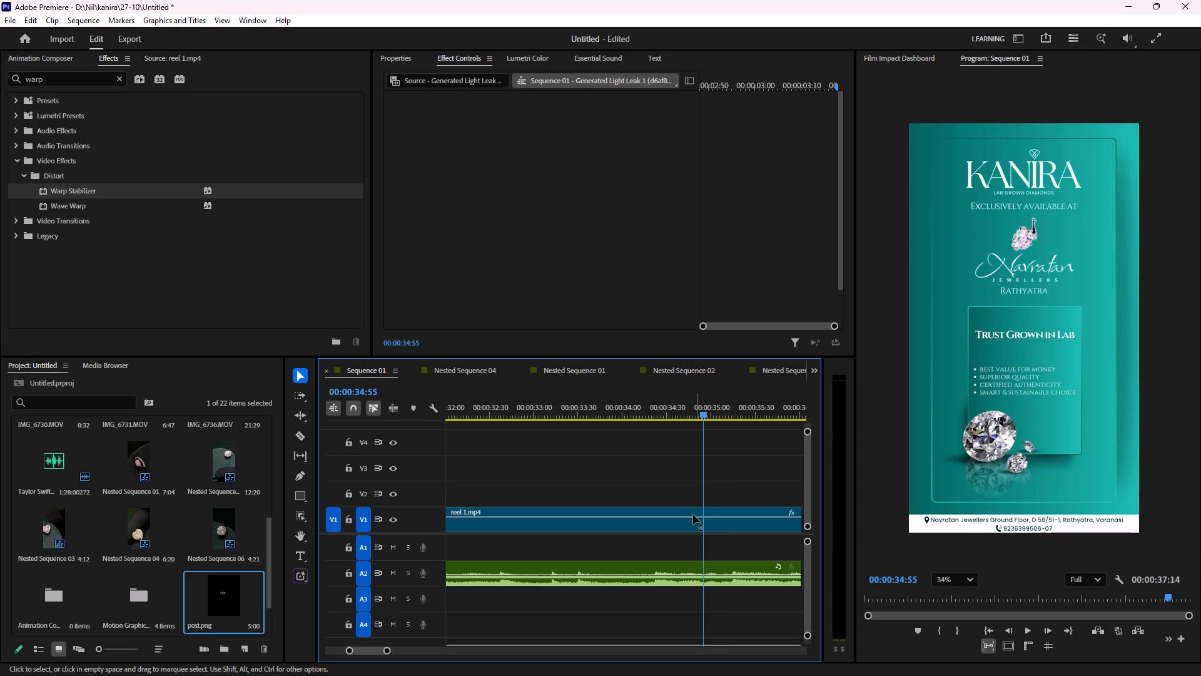
pyautogui.keyDown('alt'); pyautogui.scroll(-12, 677, 529); pyautogui.keyUp('alt')
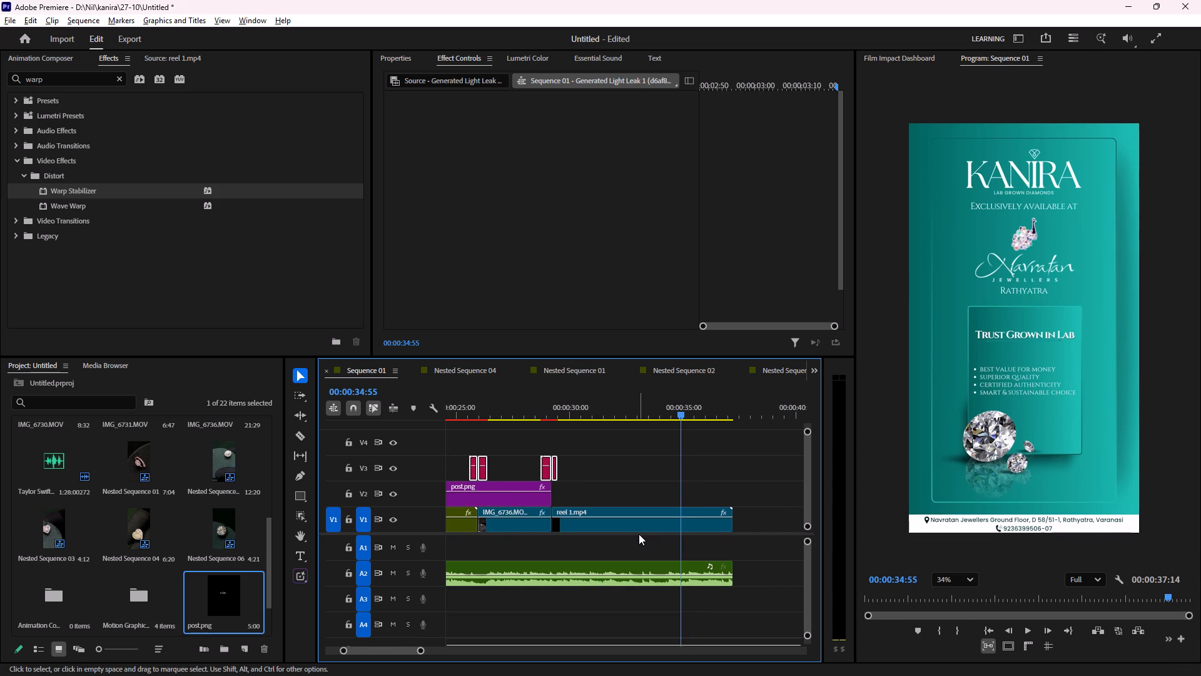
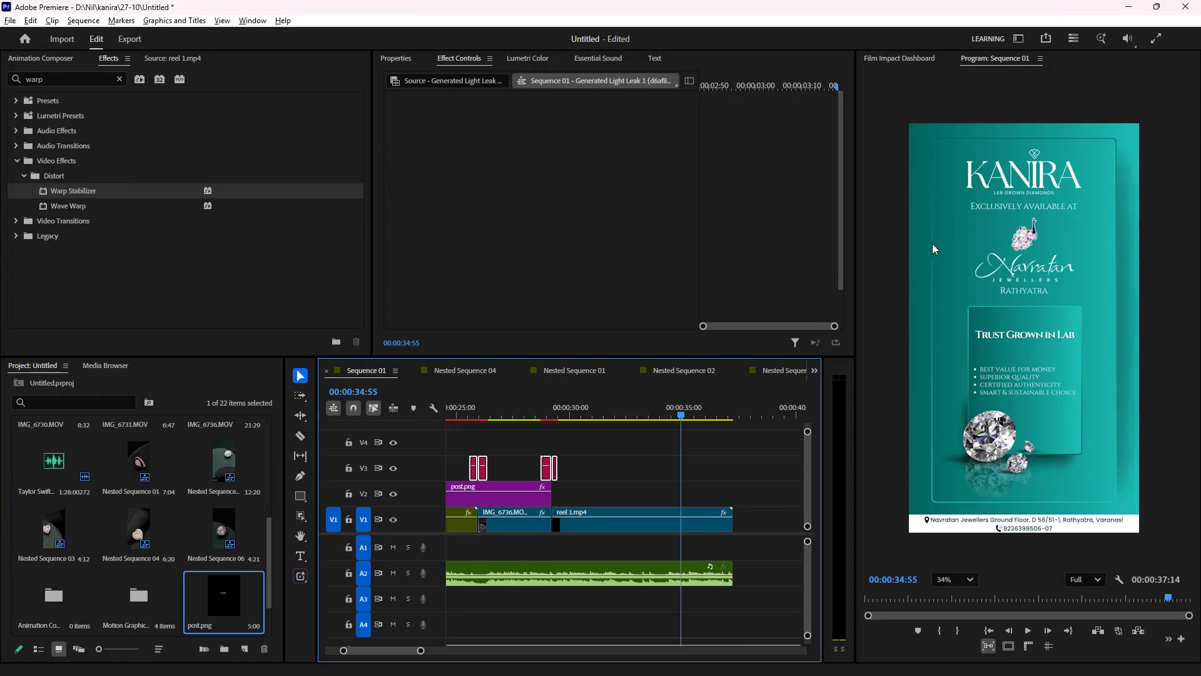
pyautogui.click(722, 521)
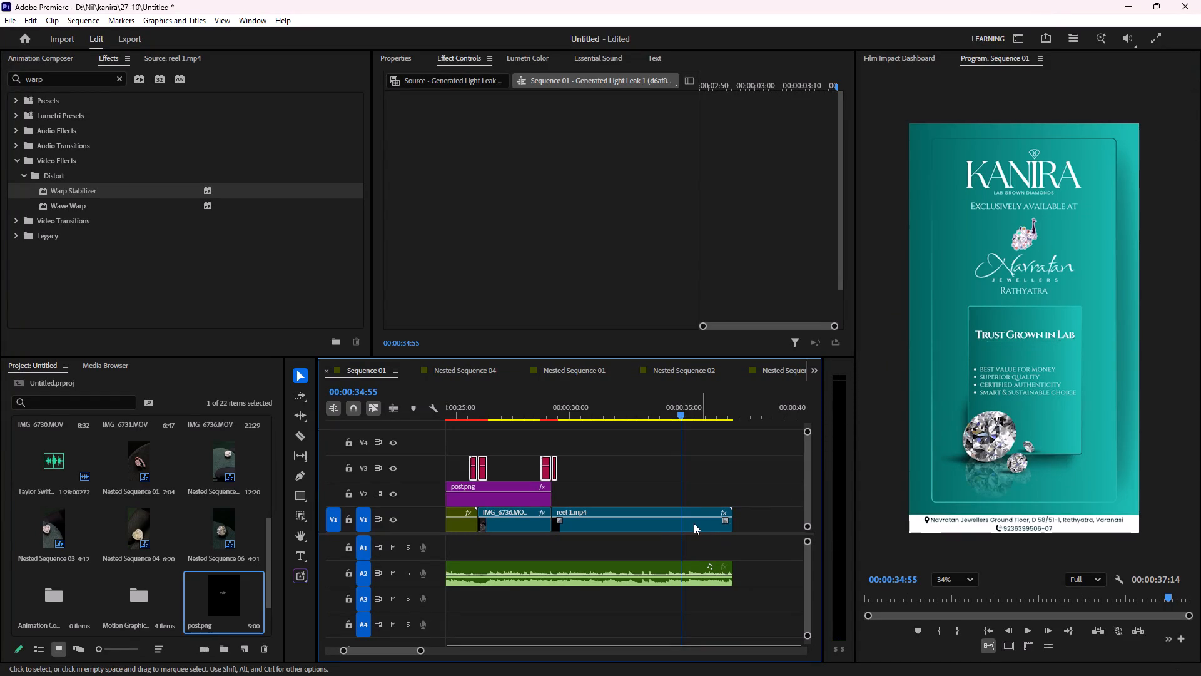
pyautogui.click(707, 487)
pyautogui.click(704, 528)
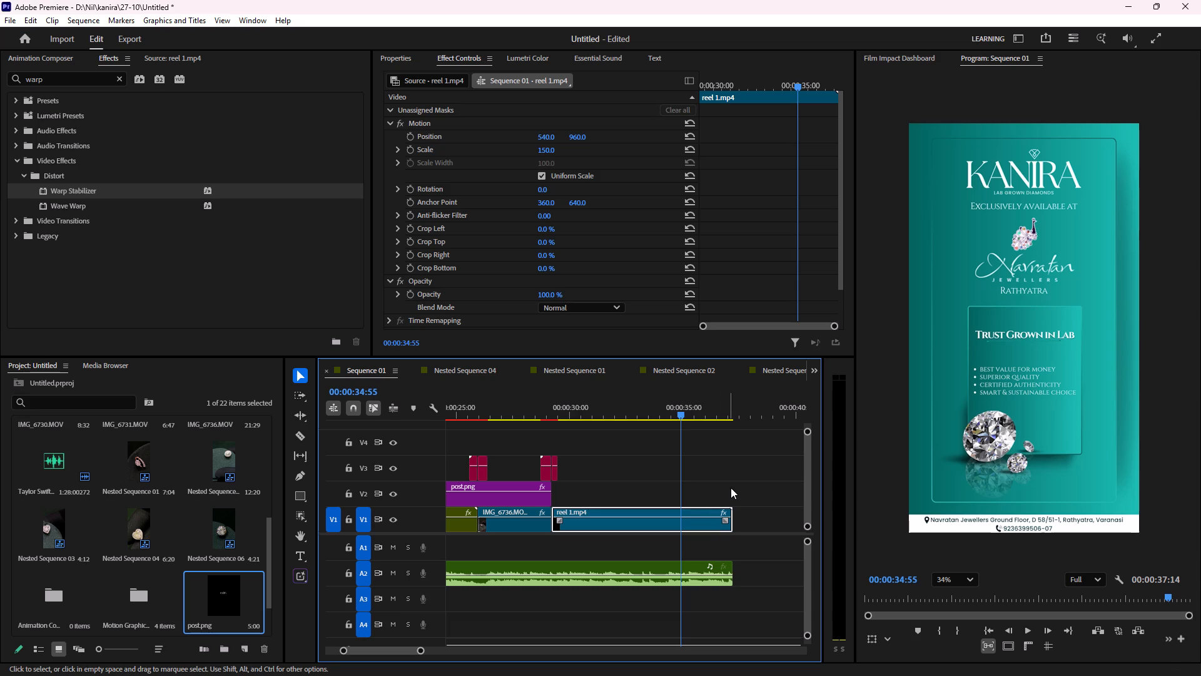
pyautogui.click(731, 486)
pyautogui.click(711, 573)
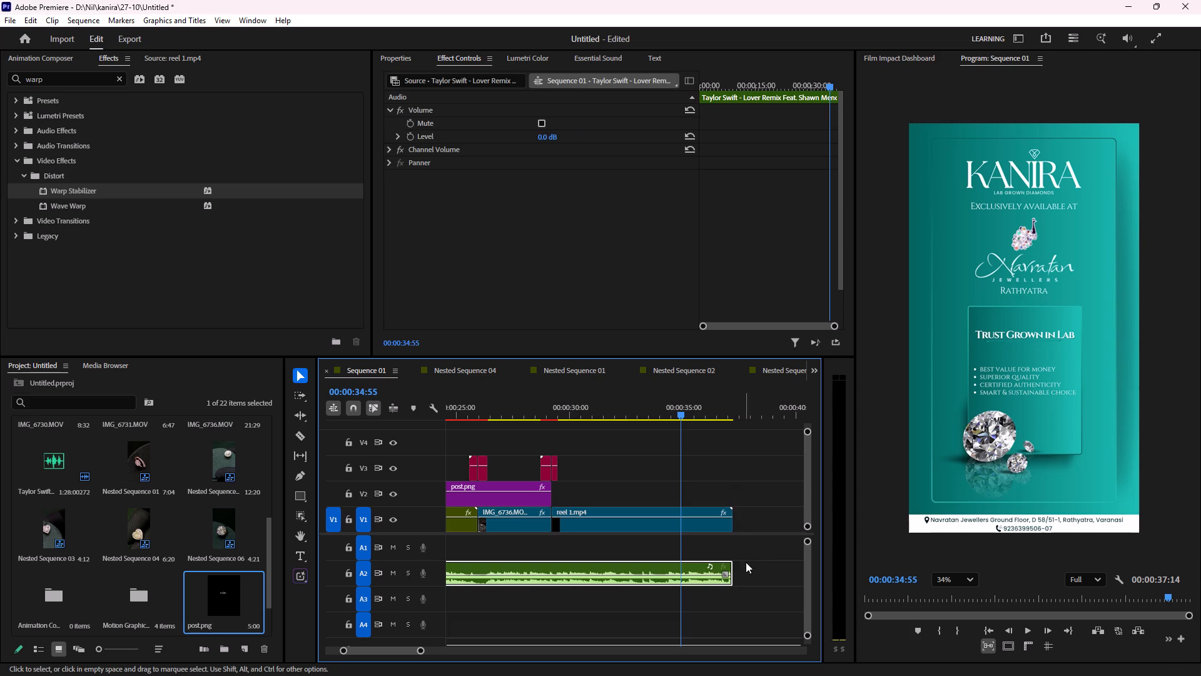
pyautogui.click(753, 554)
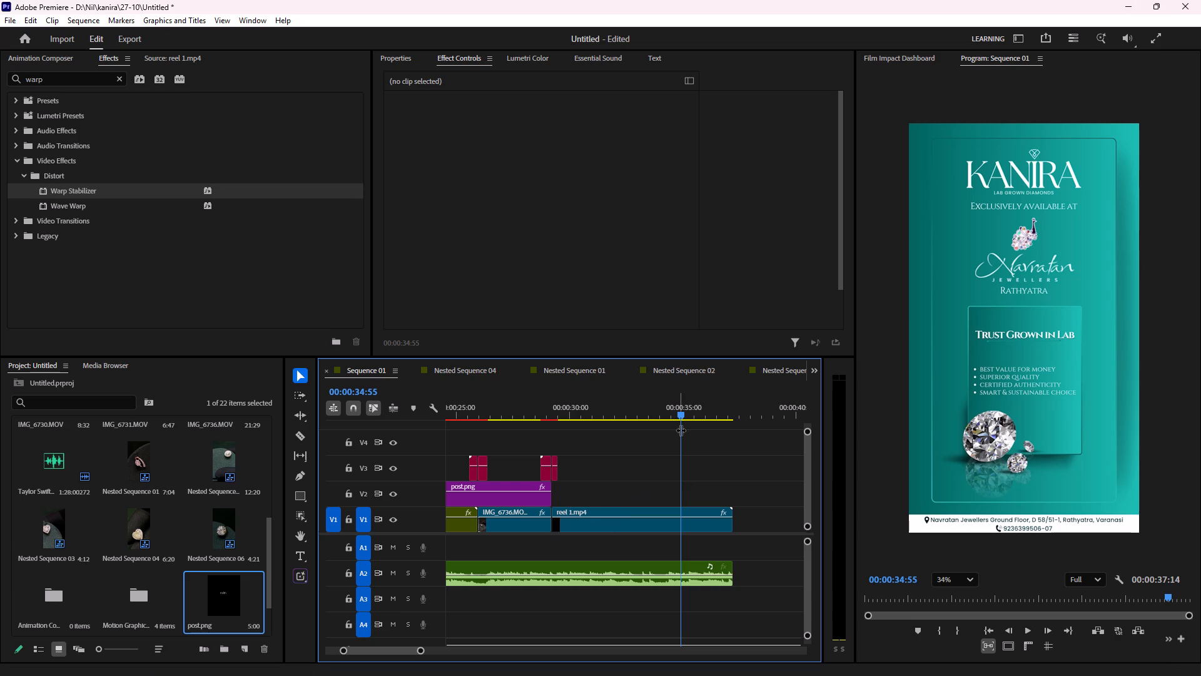
# Start previewing Sequence 01 from its beginning and set the playback resolution to 1/4.
pyautogui.moveTo(700, 413); pyautogui.dragTo(413, 438)
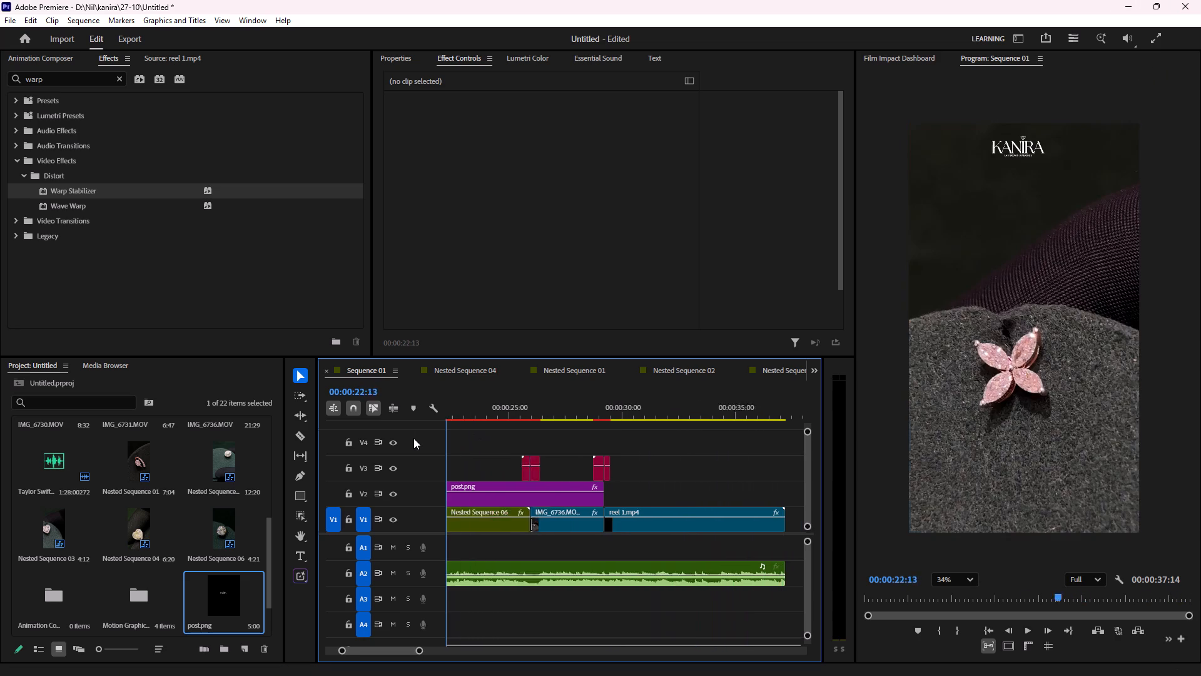
pyautogui.moveTo(413, 438); pyautogui.dragTo(402, 439)
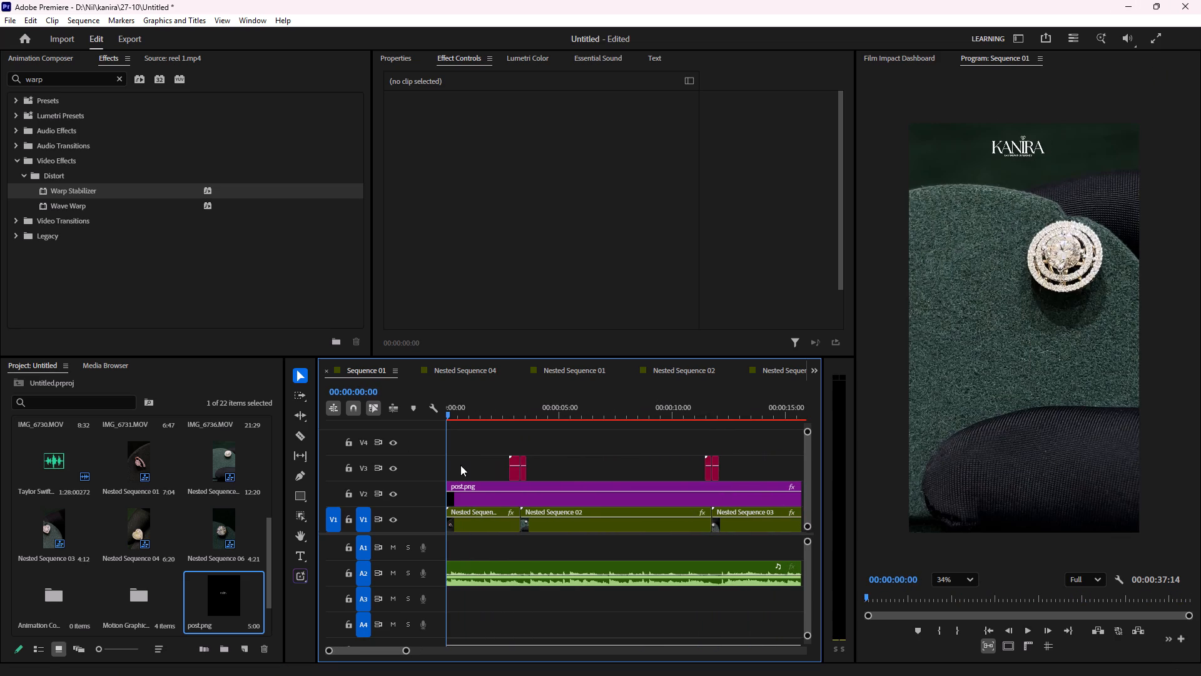
pyautogui.keyDown('alt'); pyautogui.scroll(-10, 465, 468); pyautogui.keyUp('alt')
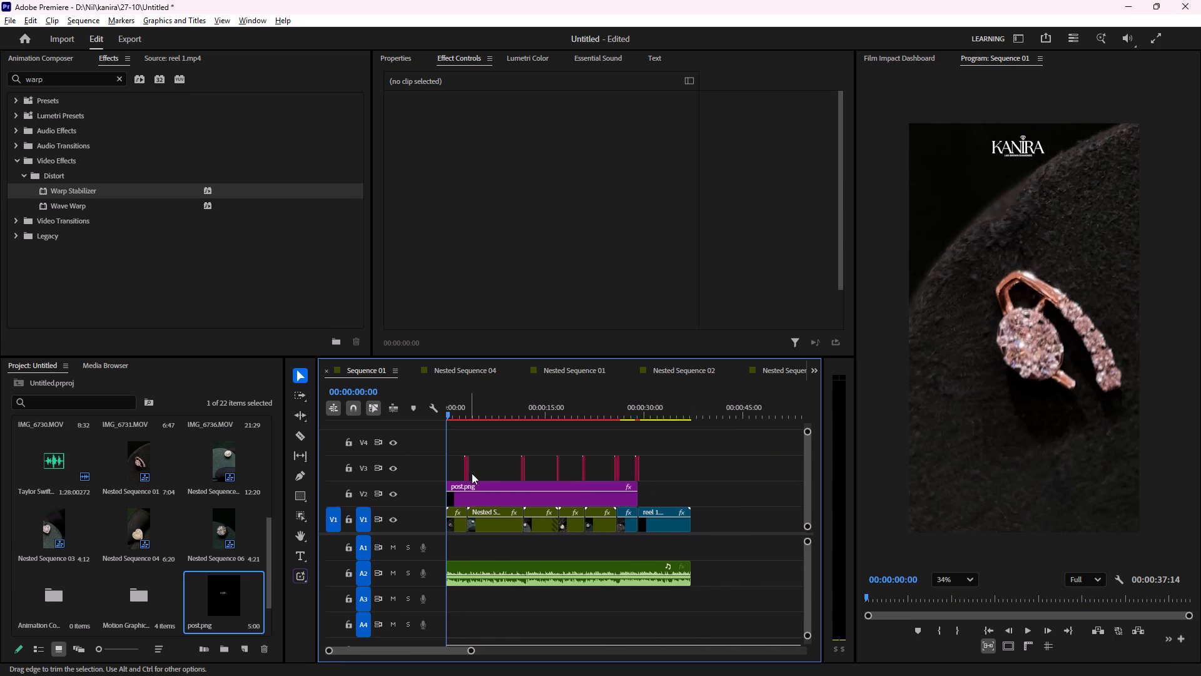
pyautogui.press('space')
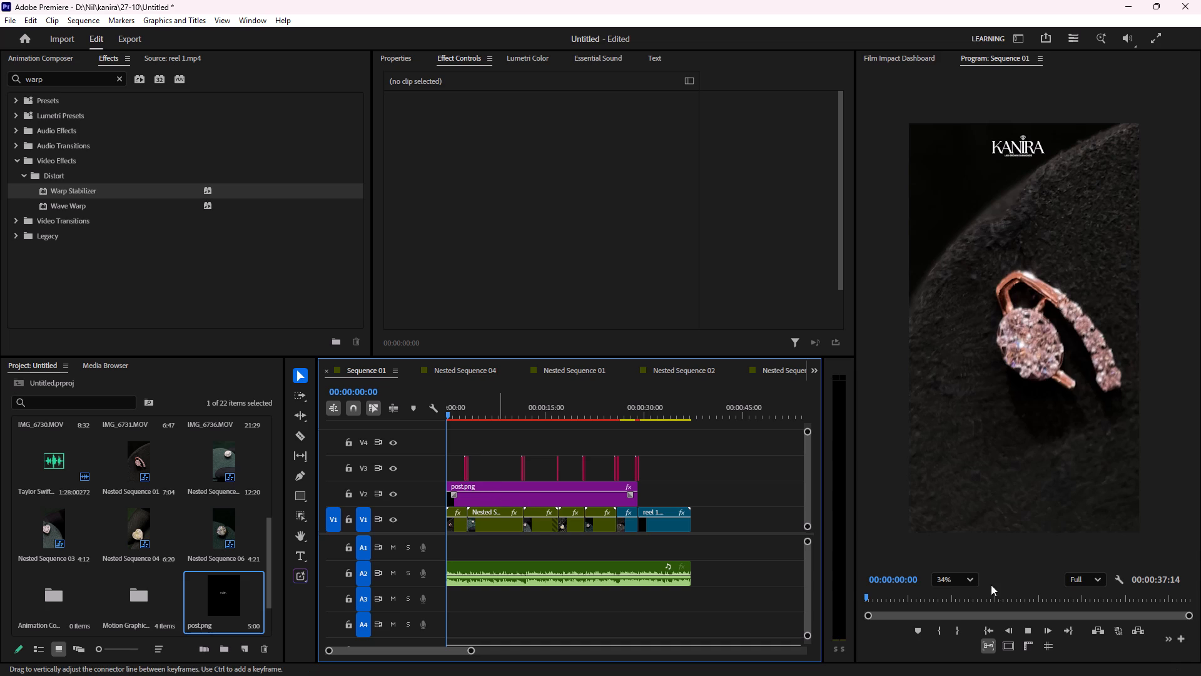
pyautogui.press('space')
pyautogui.click(1075, 577)
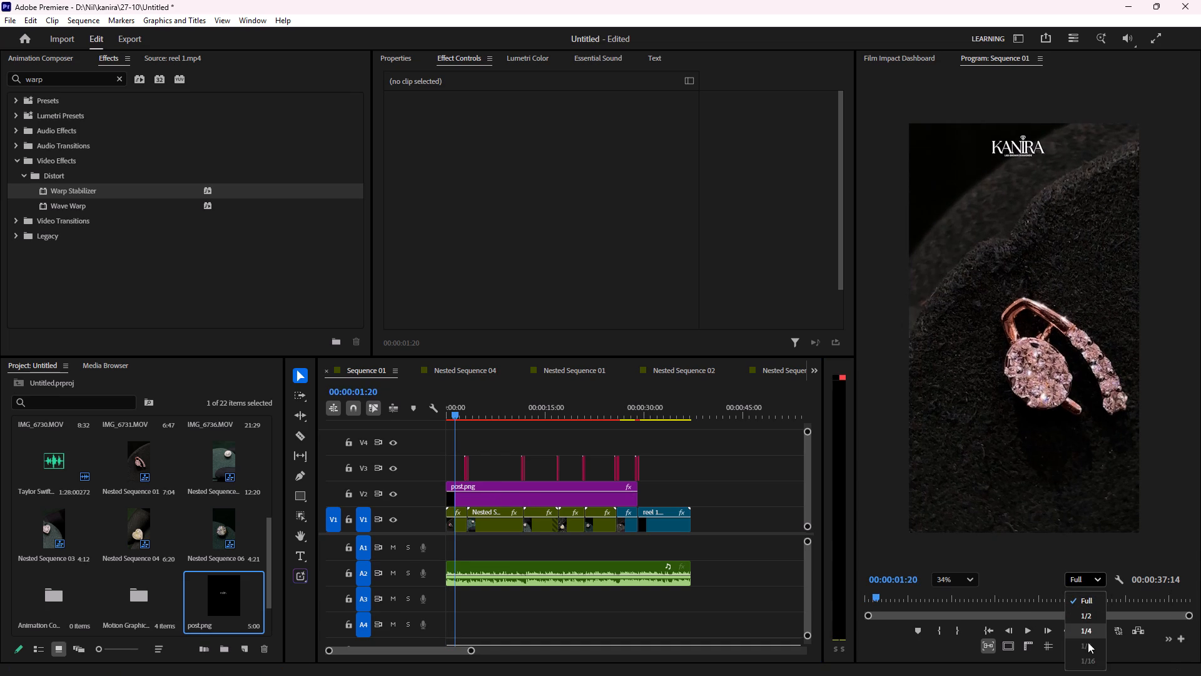
pyautogui.click(1083, 635)
# Preview the opening shots and remove the Warp Stabilizer effect from the Nested Sequence 02 clip on V1.
pyautogui.press('space')
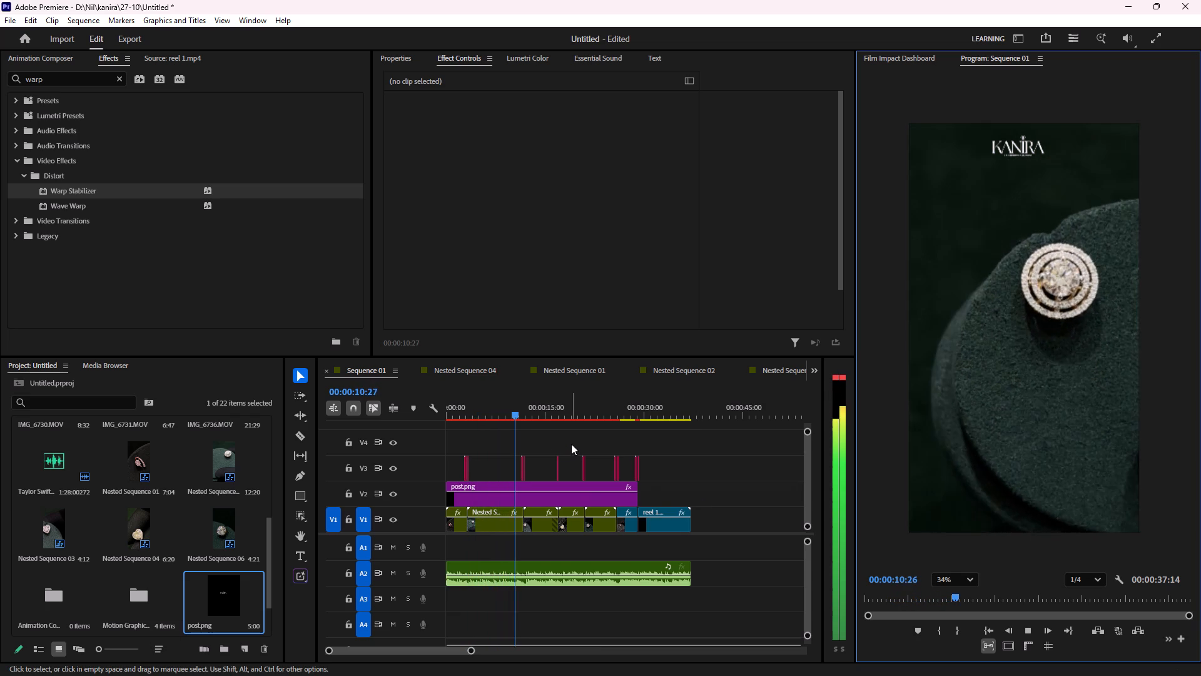
pyautogui.press('space')
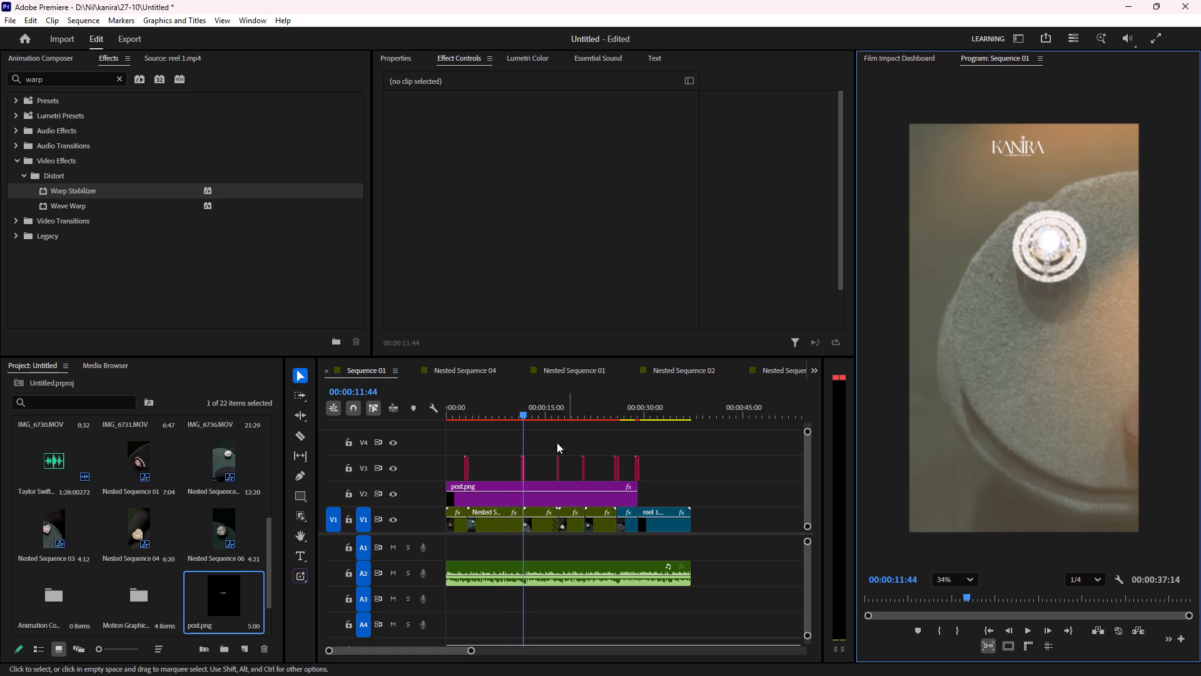
pyautogui.moveTo(505, 414); pyautogui.dragTo(498, 412)
pyautogui.click(493, 520)
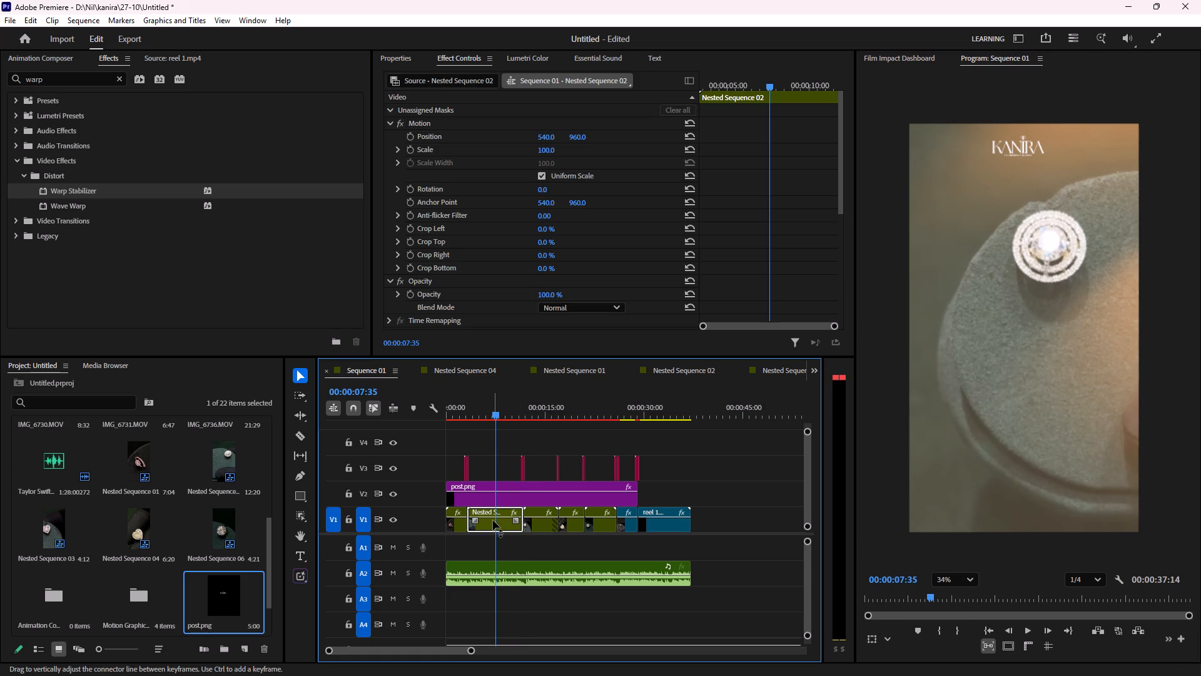
pyautogui.scroll(-12, 480, 312)
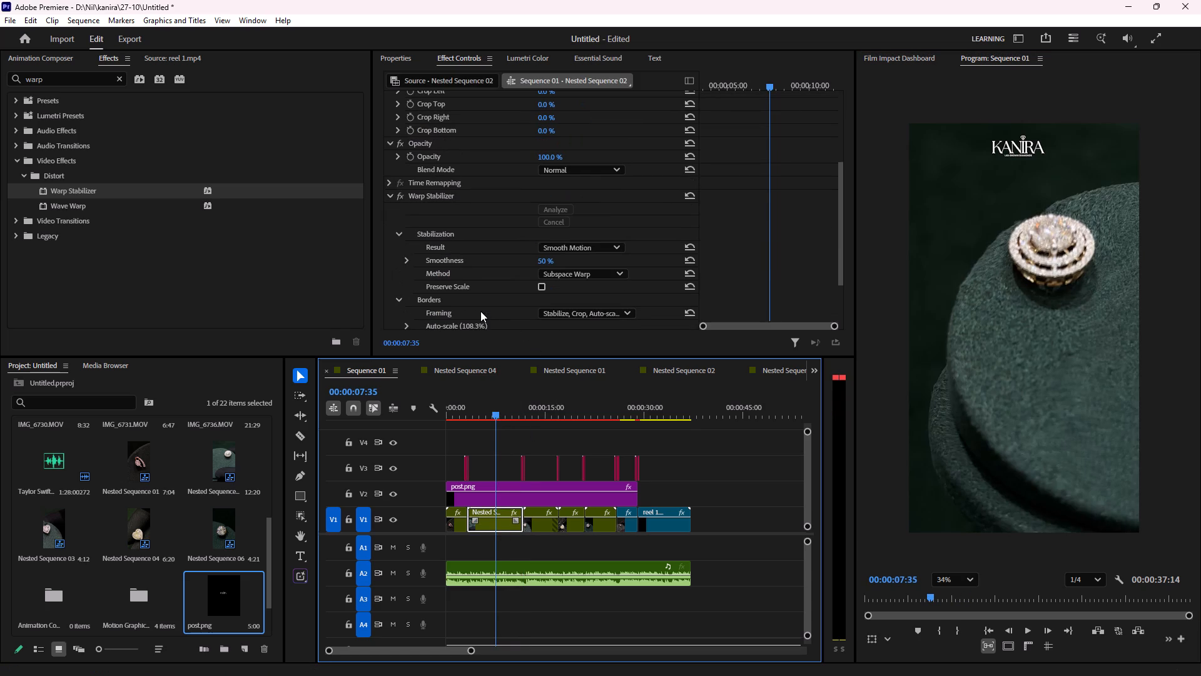
pyautogui.click(447, 179)
pyautogui.press('Delete')
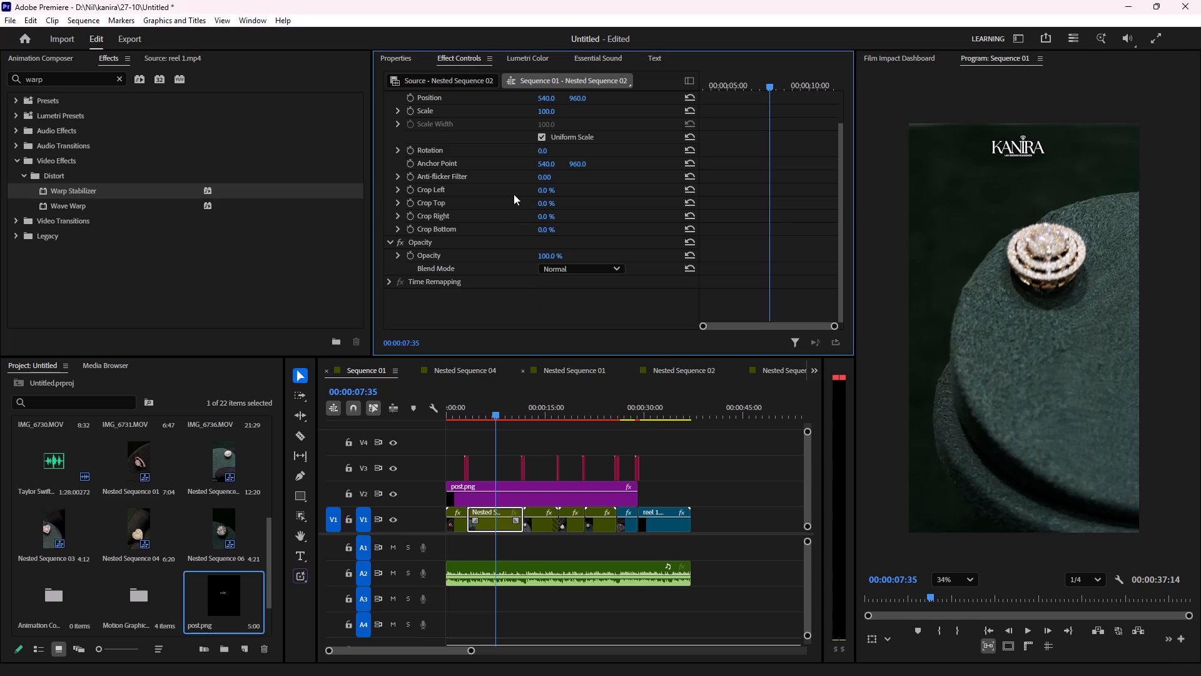
# Set the scale of the Nested Sequence 02 clip to 109 and play on into the following shot.
pyautogui.moveTo(548, 111); pyautogui.dragTo(552, 112)
pyautogui.moveTo(552, 112); pyautogui.dragTo(555, 113)
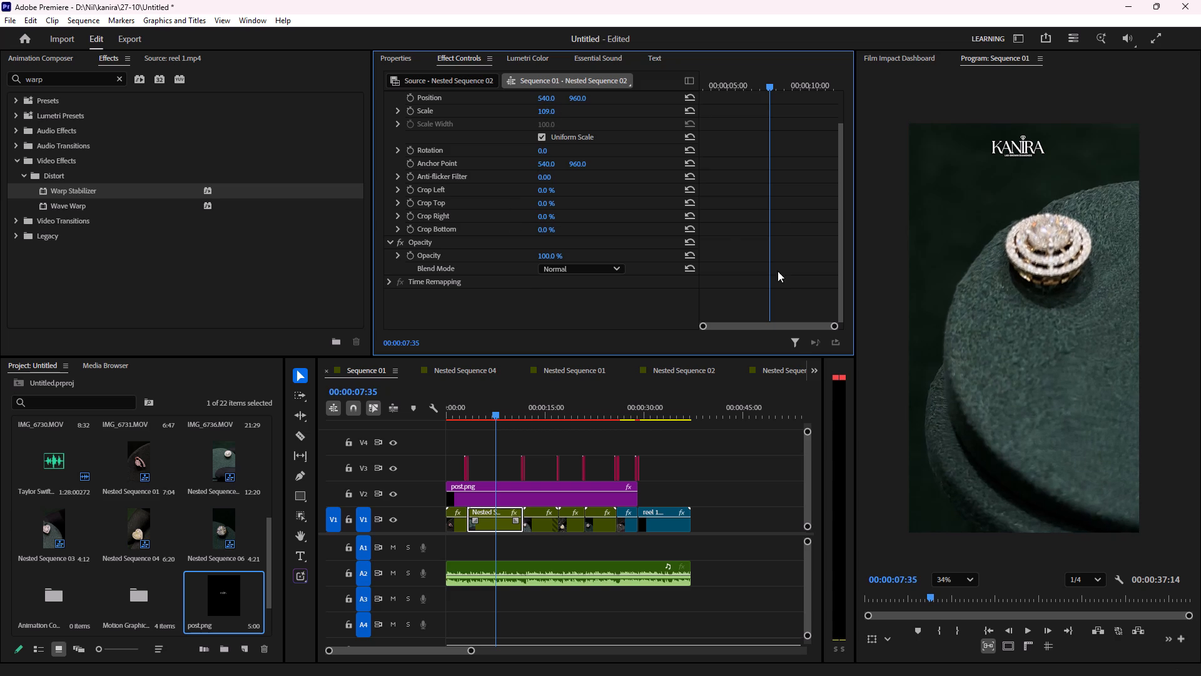
pyautogui.press('space')
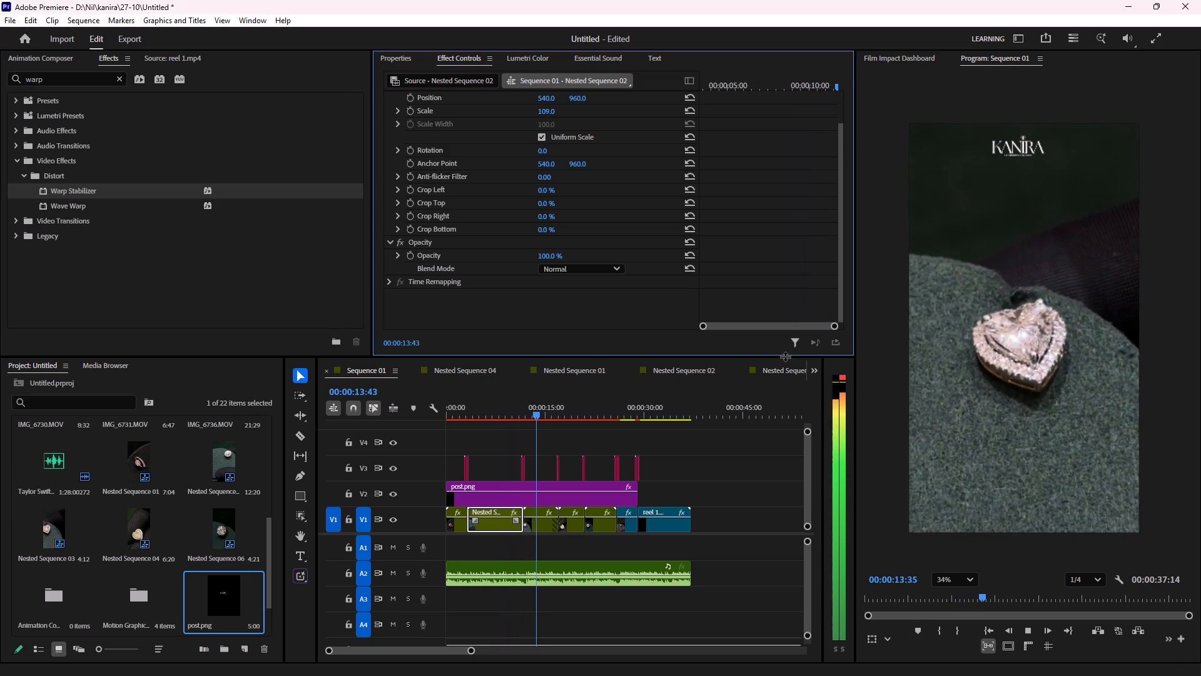
pyautogui.press('space')
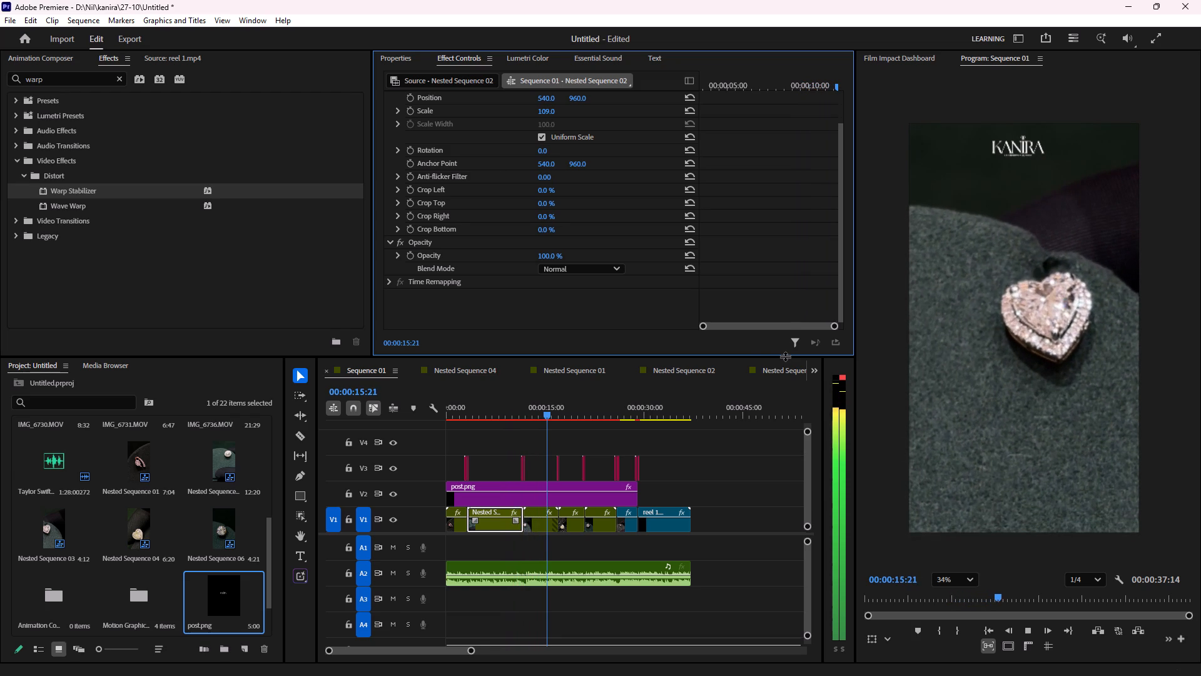
# Remove the Warp Stabilizer effect from the Nested Sequence 03 clip and play through its ending.
pyautogui.click(545, 524)
pyautogui.scroll(-7, 509, 290)
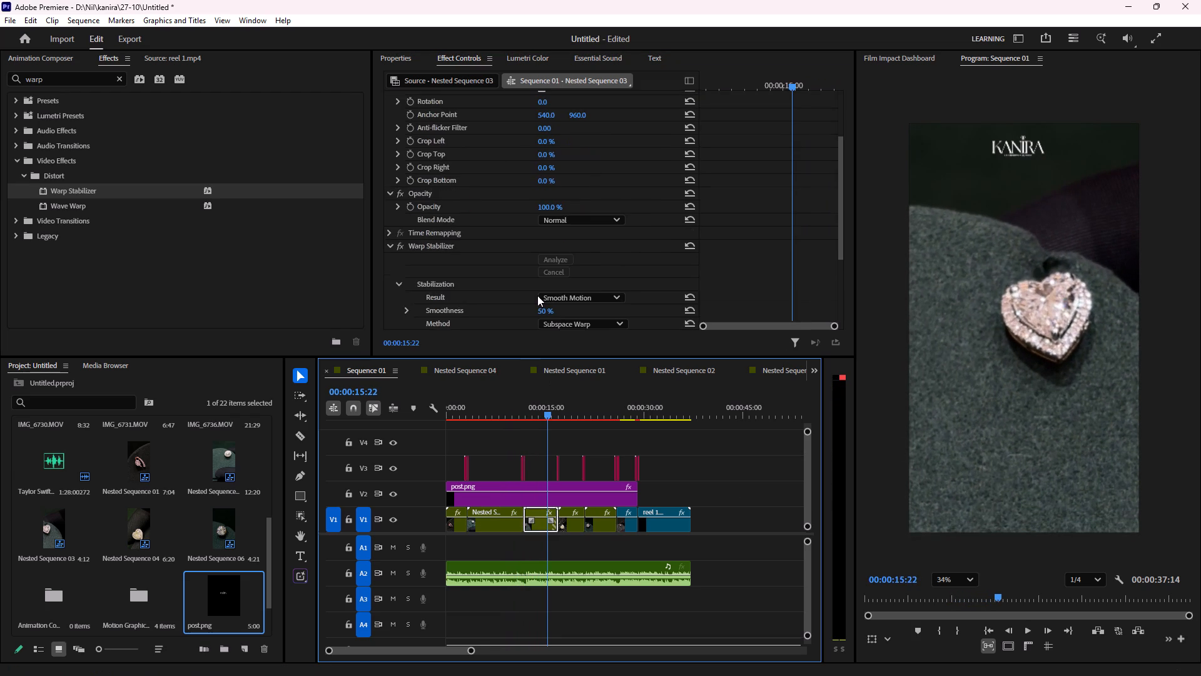
pyautogui.scroll(-6, 537, 295)
pyautogui.click(462, 168)
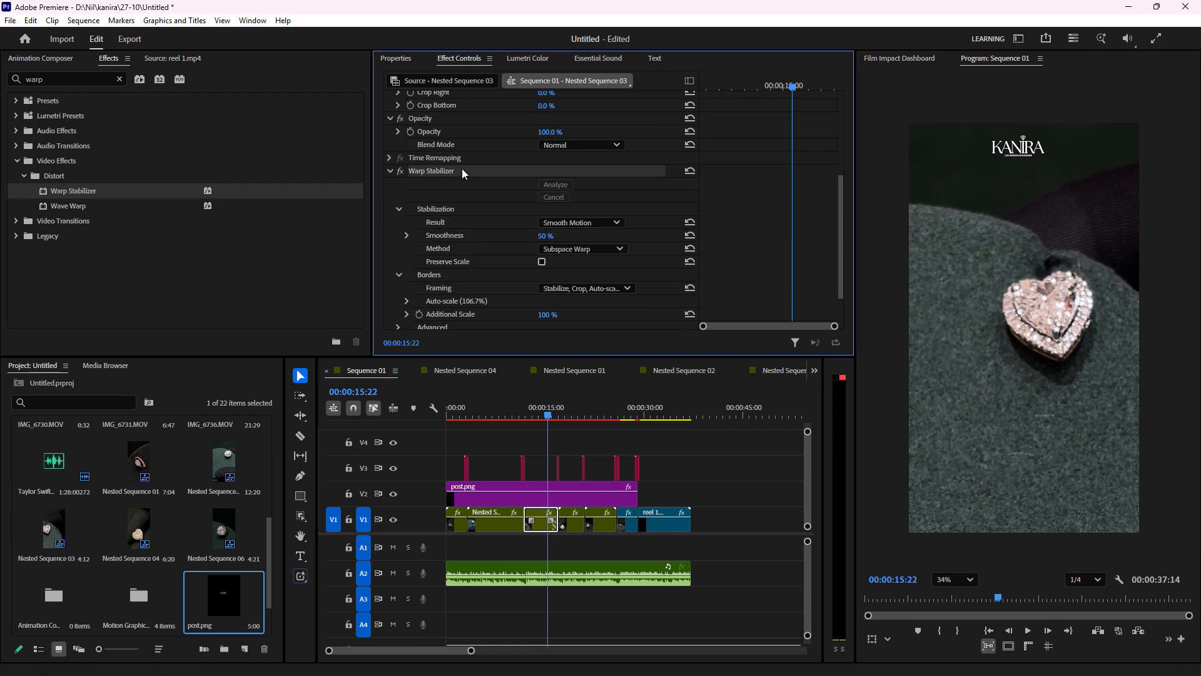
pyautogui.press('Delete')
pyautogui.press('space')
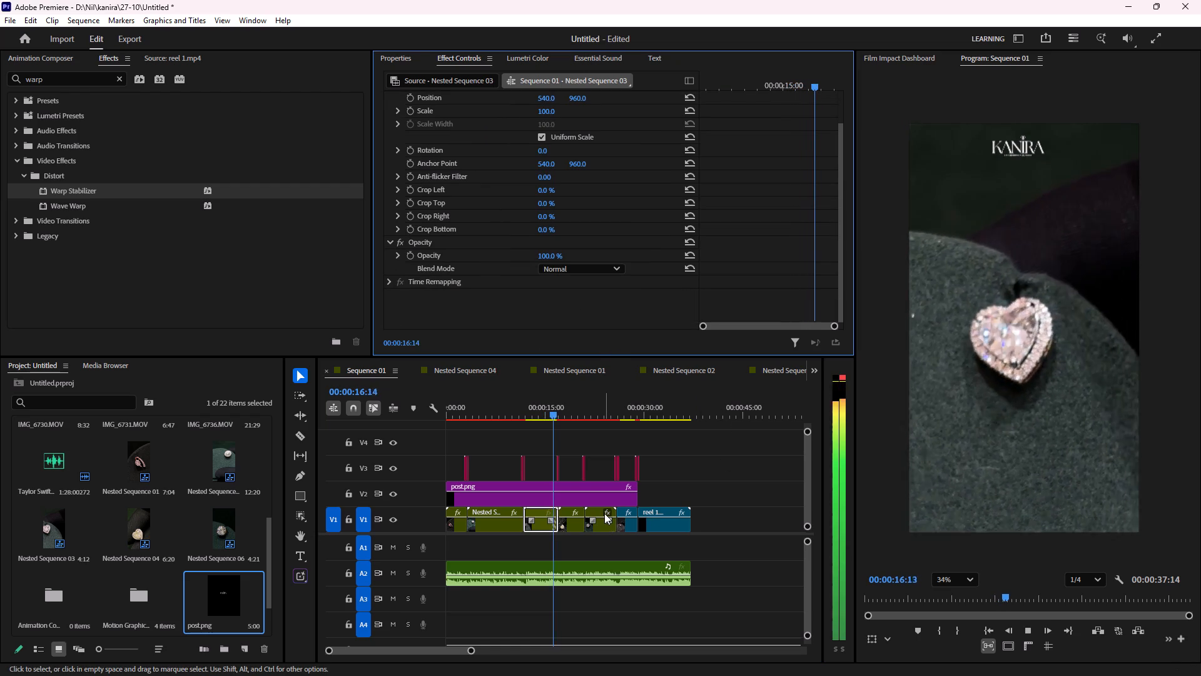
pyautogui.press('space')
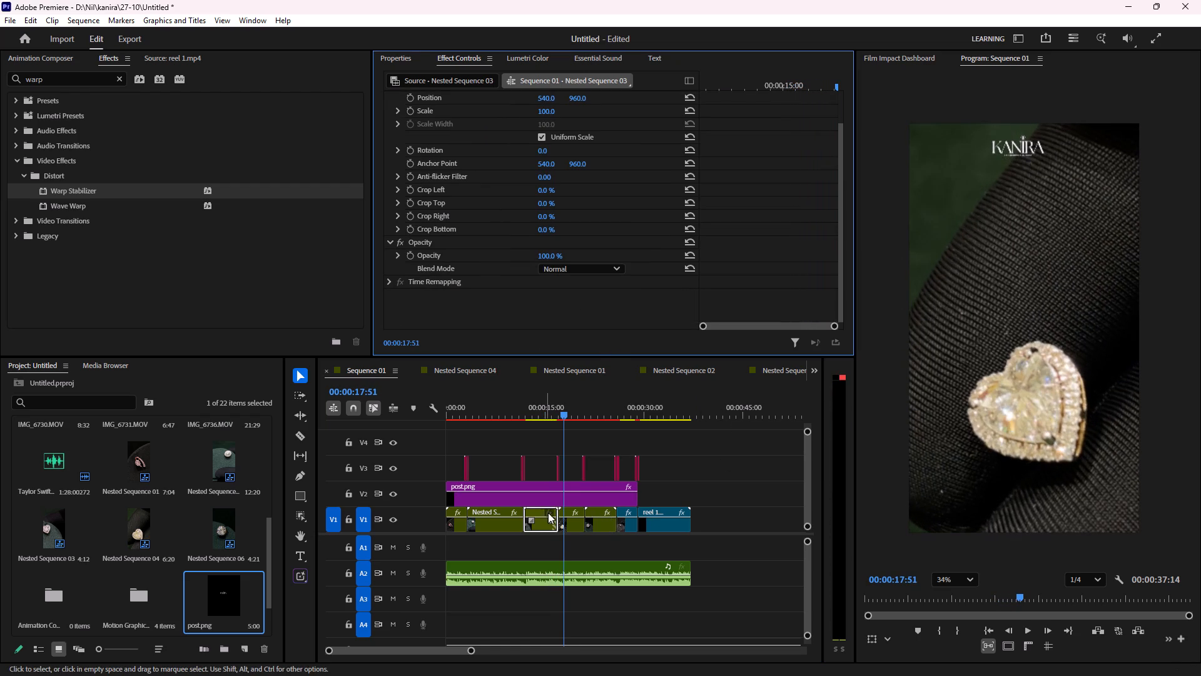
# Extend IMG_6726.MOV inside Nested Sequence 03 to 7:04, filling the missing footage before Nested Sequence 04, and return to Sequence 01.
pyautogui.keyDown('alt'); pyautogui.scroll(16, 560, 511); pyautogui.keyUp('alt')
pyautogui.keyDown('alt'); pyautogui.scroll(16, 565, 525); pyautogui.keyUp('alt')
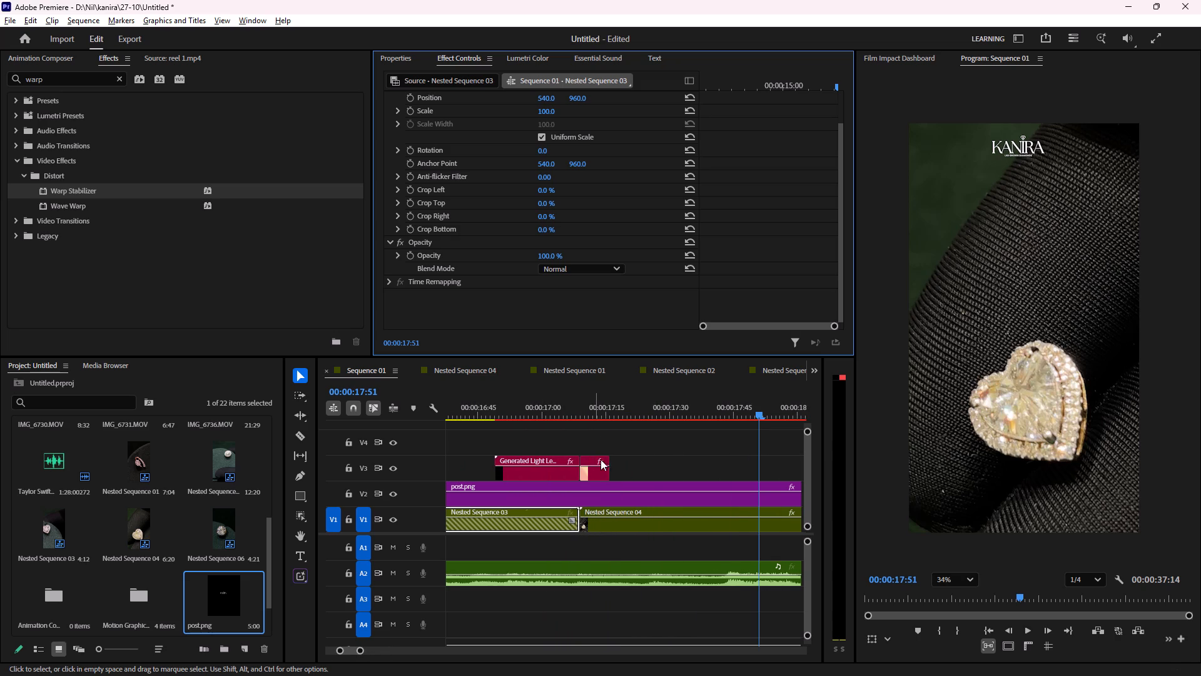
pyautogui.moveTo(580, 412); pyautogui.dragTo(500, 412)
pyautogui.scroll(8, 567, 448)
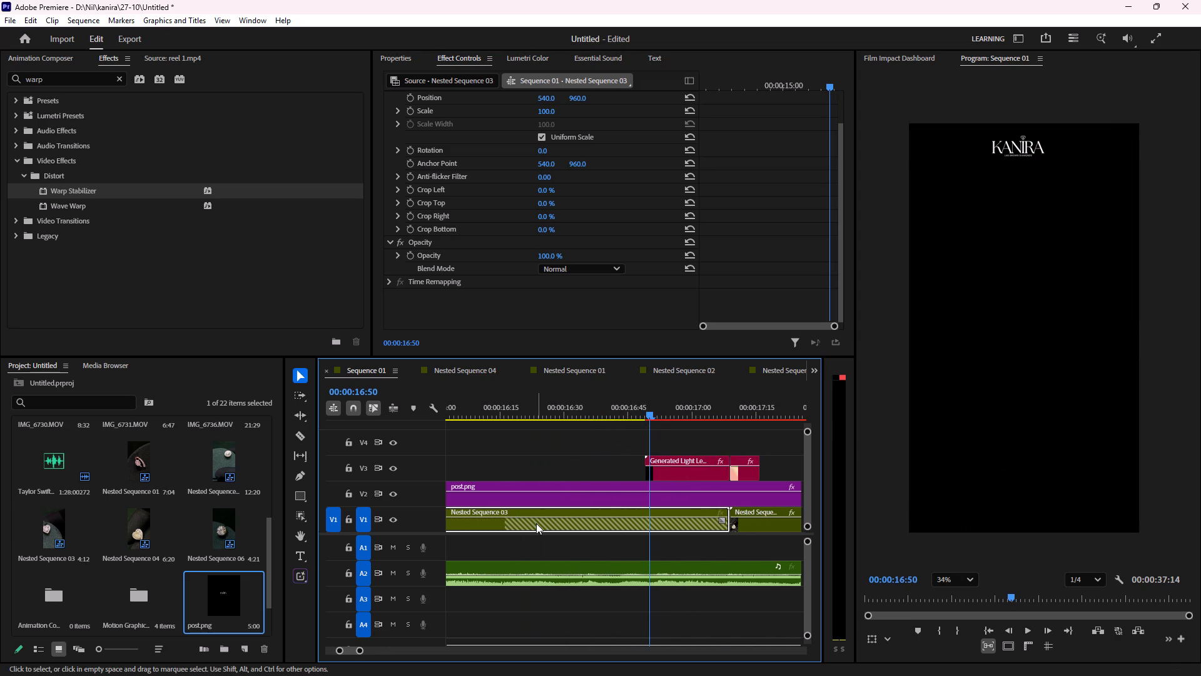
pyautogui.doubleClick(536, 523)
pyautogui.moveTo(489, 525); pyautogui.dragTo(422, 354)
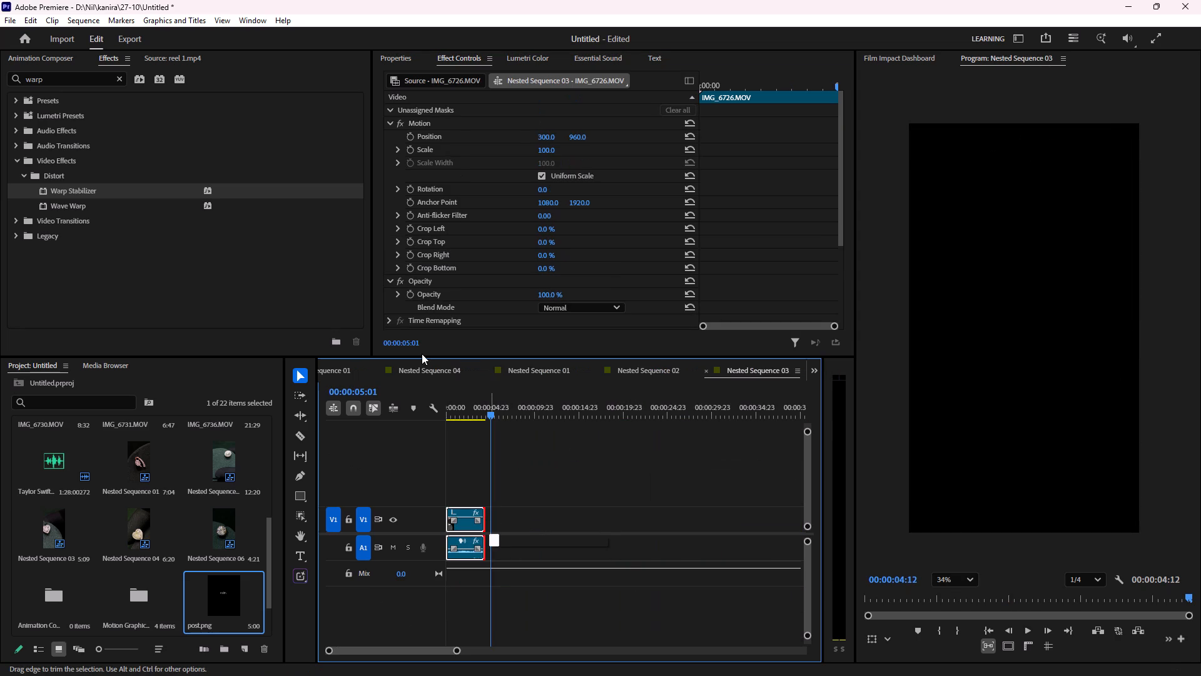
pyautogui.moveTo(422, 354); pyautogui.dragTo(513, 515)
pyautogui.click(341, 370)
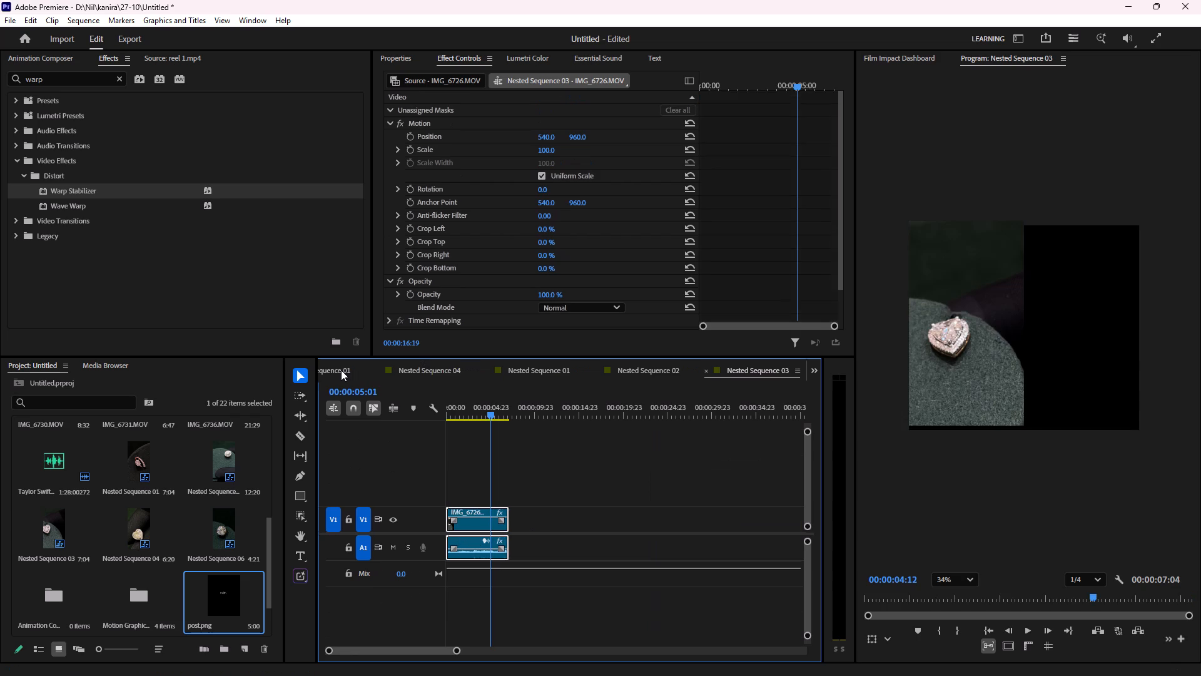
# Play Sequence 01 from the end of Nested Sequence 03 onwards, examining the remaining shots, light leak transitions and end card.
pyautogui.press('space')
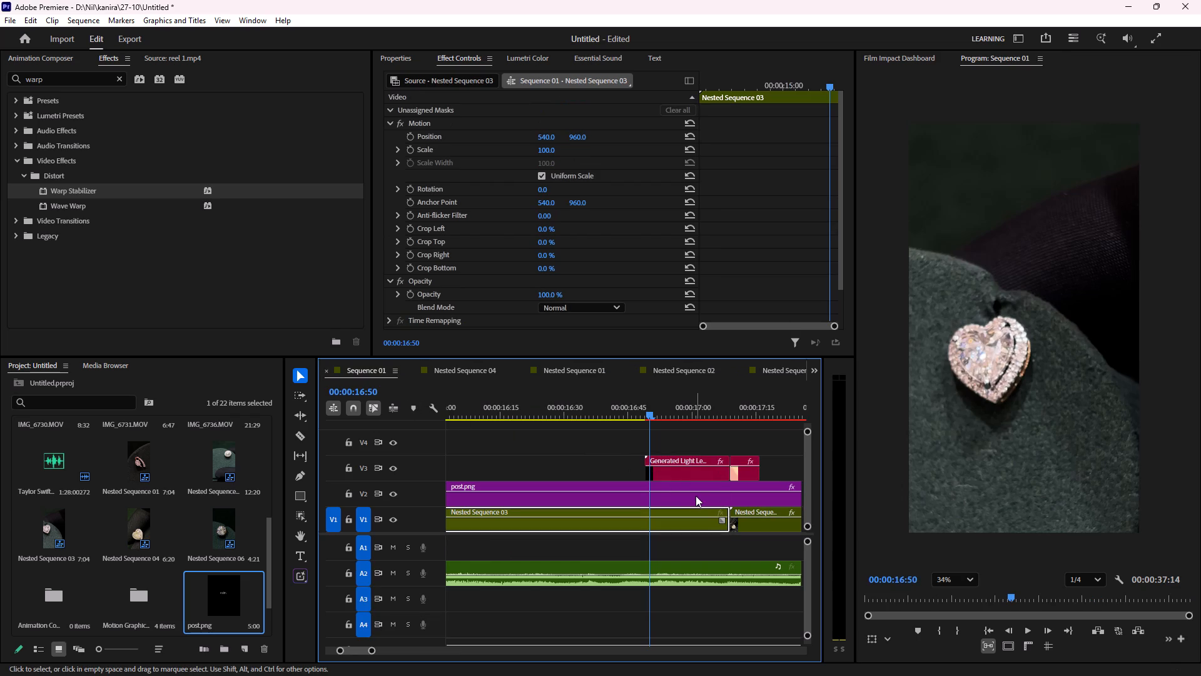
pyautogui.scroll(-4, 675, 464)
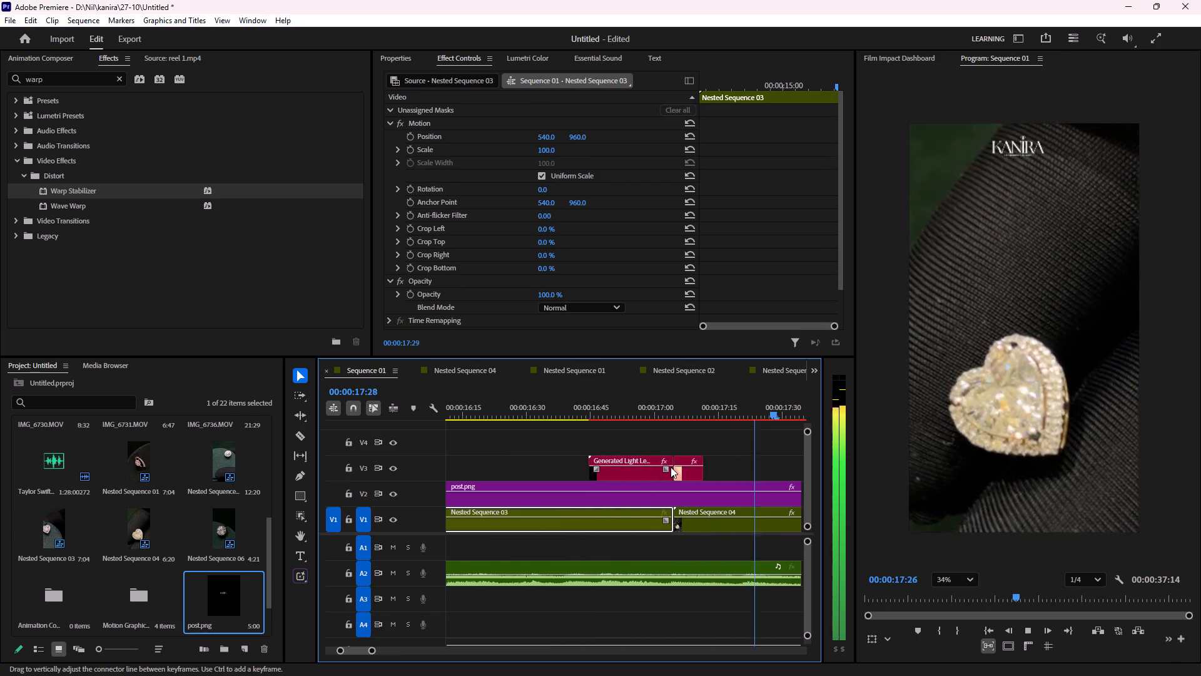
pyautogui.scroll(-2, 671, 467)
pyautogui.keyDown('alt'); pyautogui.scroll(-10, 653, 471); pyautogui.keyUp('alt')
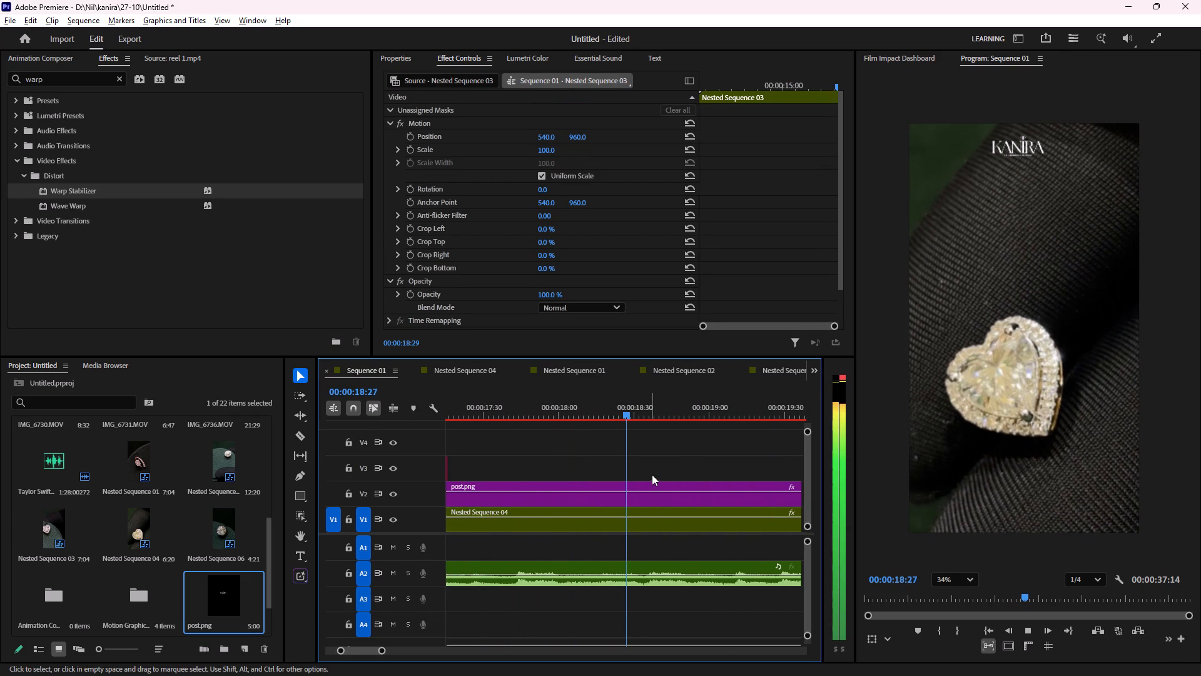
pyautogui.keyDown('alt'); pyautogui.scroll(-10, 652, 475); pyautogui.keyUp('alt')
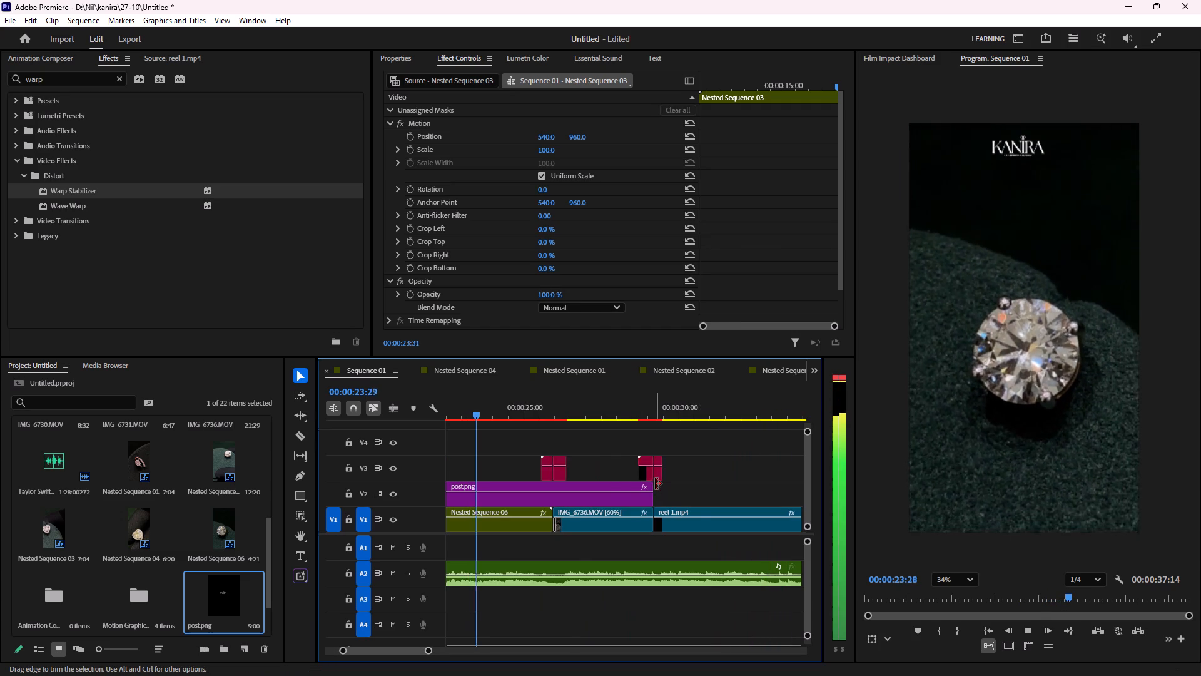
pyautogui.keyDown('alt'); pyautogui.scroll(-11, 656, 484); pyautogui.keyUp('alt')
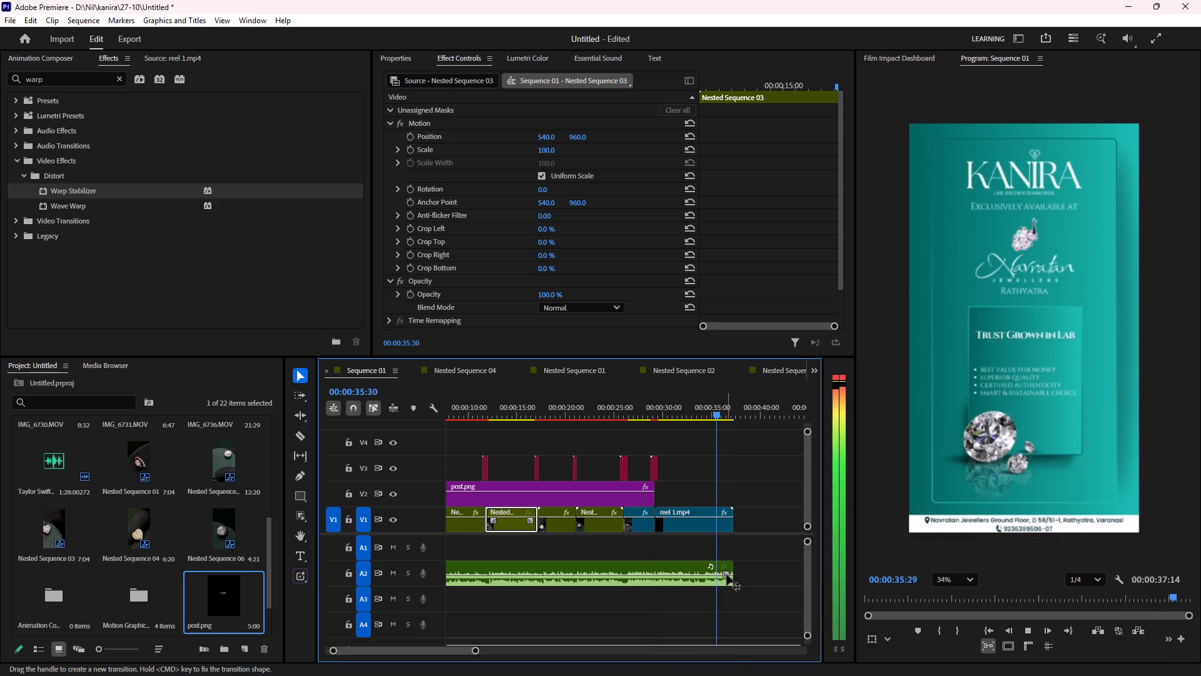
# Add a short audio fade-out transition at the end of the music clip on A2.
pyautogui.moveTo(726, 573); pyautogui.dragTo(718, 576)
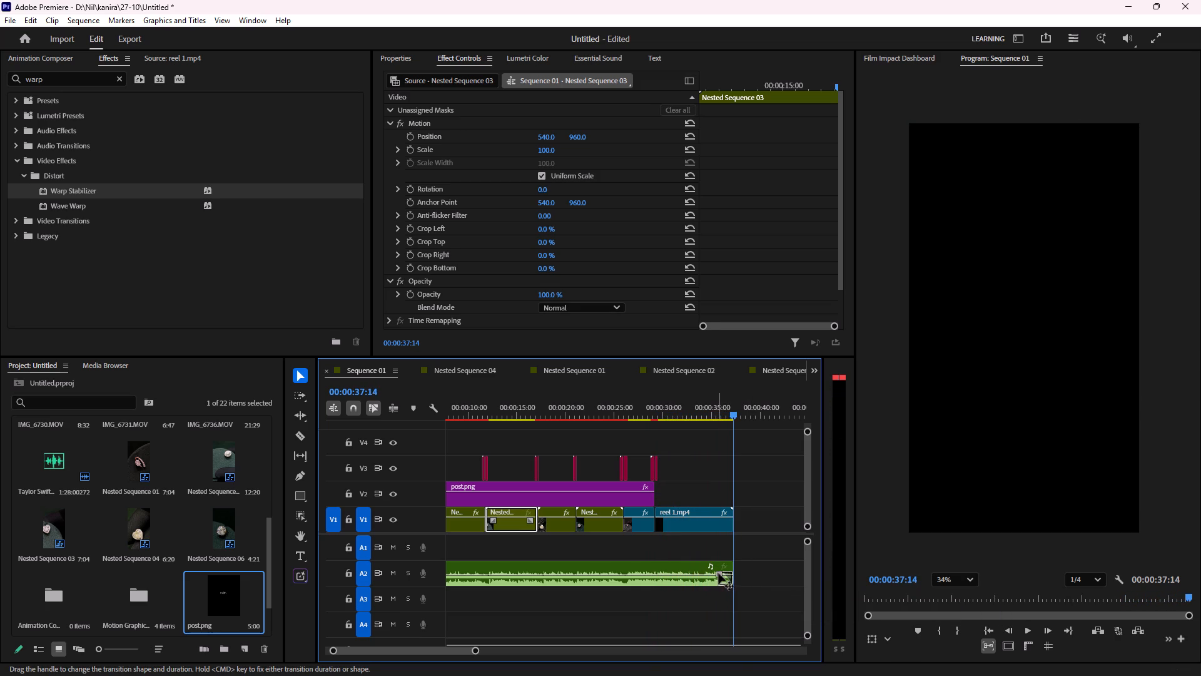
pyautogui.click(716, 574)
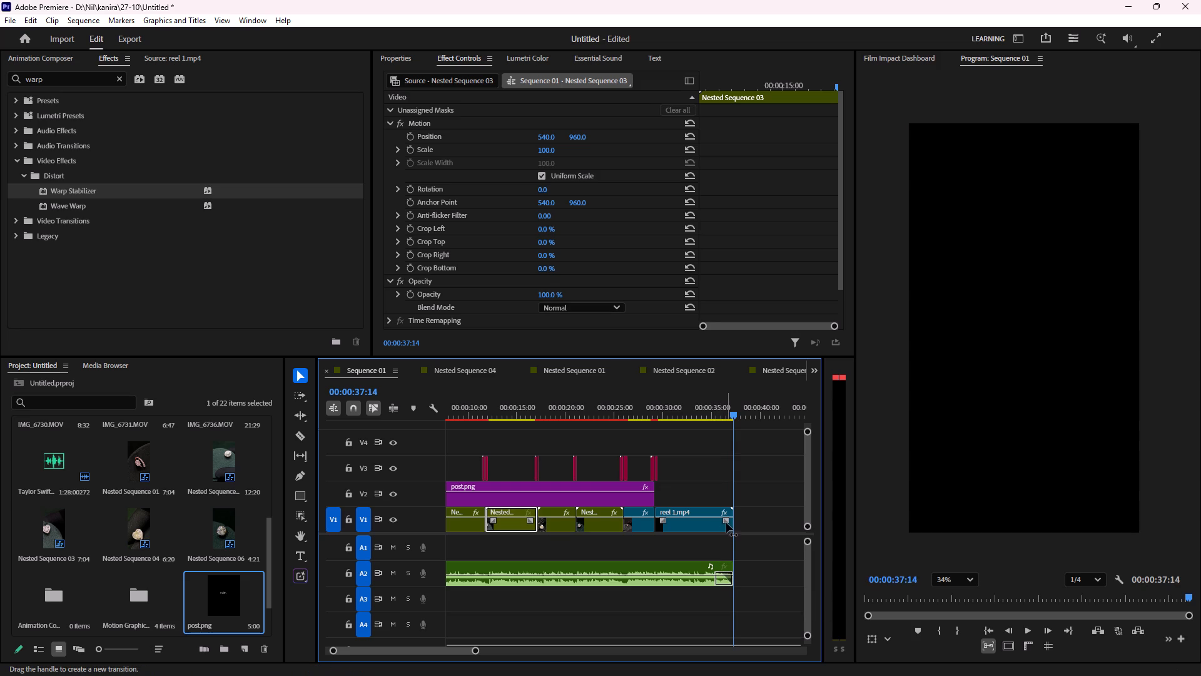
# Add a fade-out transition at the end of the reel 1.mp4 end card, about as long as the music fade, and preview the ending.
pyautogui.moveTo(726, 520); pyautogui.dragTo(715, 525)
pyautogui.click(706, 411)
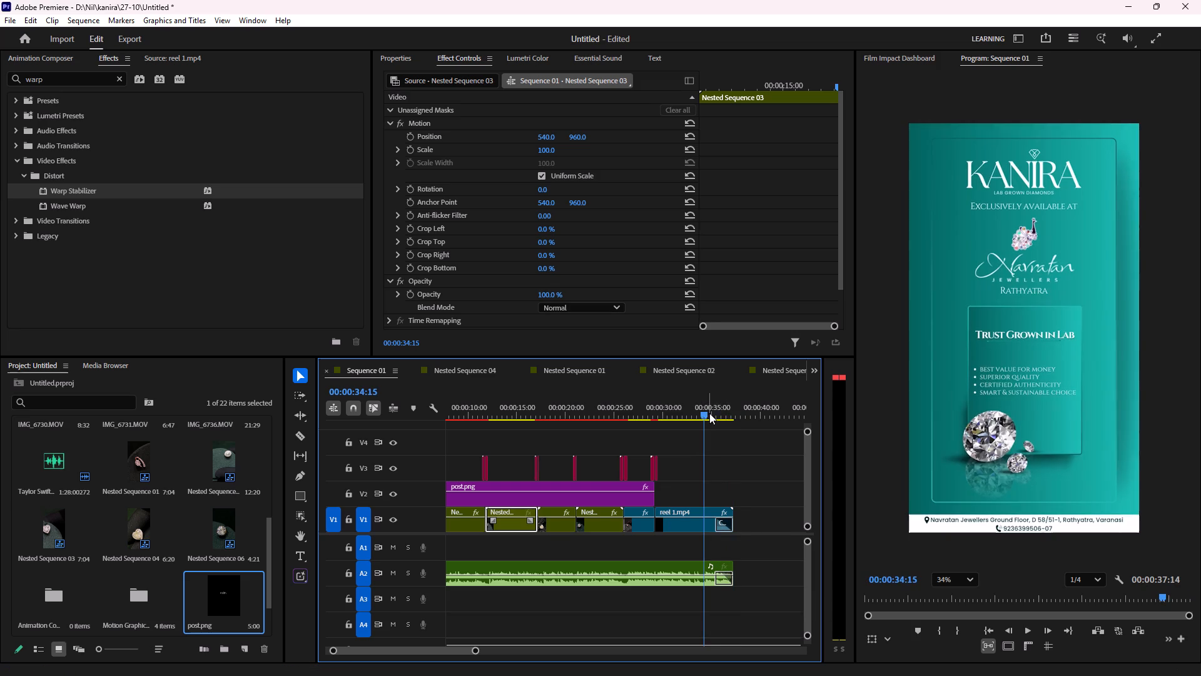
pyautogui.press('space')
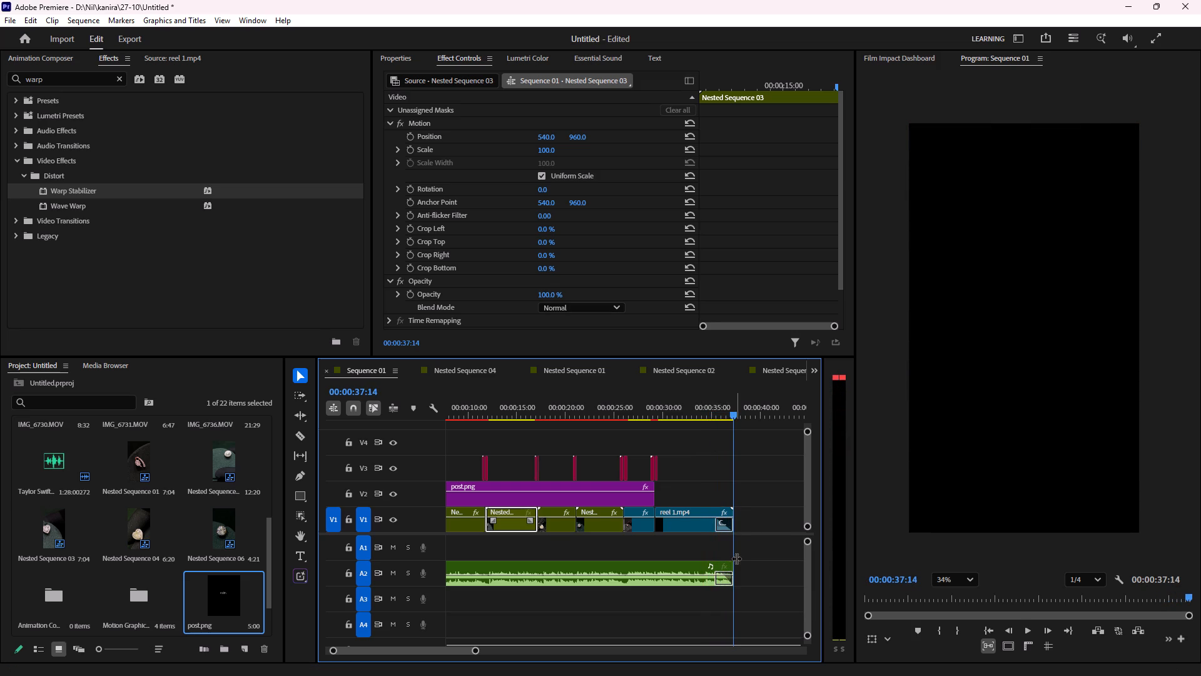
# Open the export settings for Sequence 01 and browse the output location to the folder D:\Nil\kanira\27-10.
pyautogui.hotkey('ctrl', 'm')
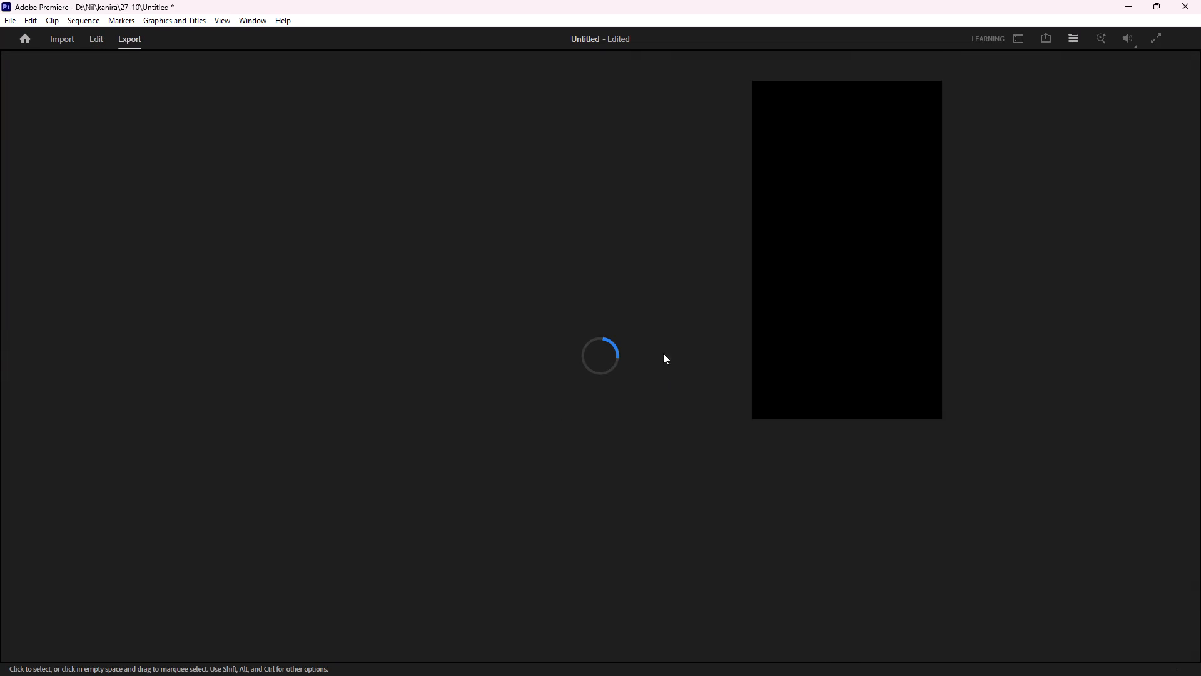
pyautogui.moveTo(529, 445); pyautogui.dragTo(487, 444)
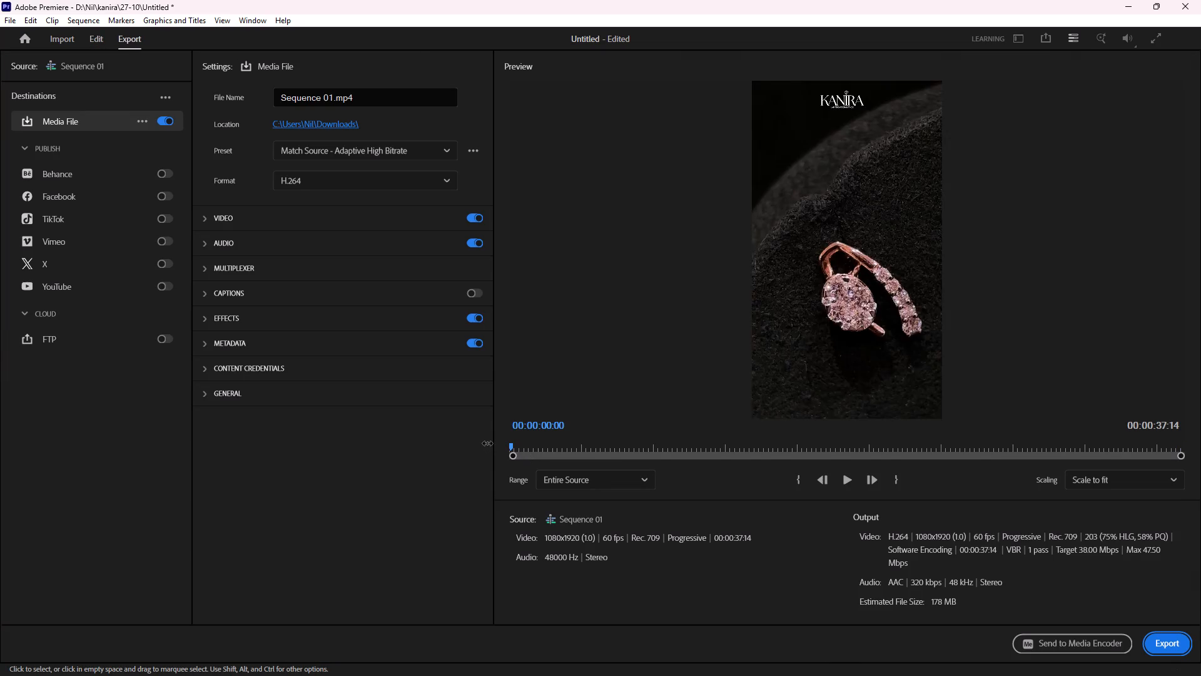
pyautogui.click(318, 127)
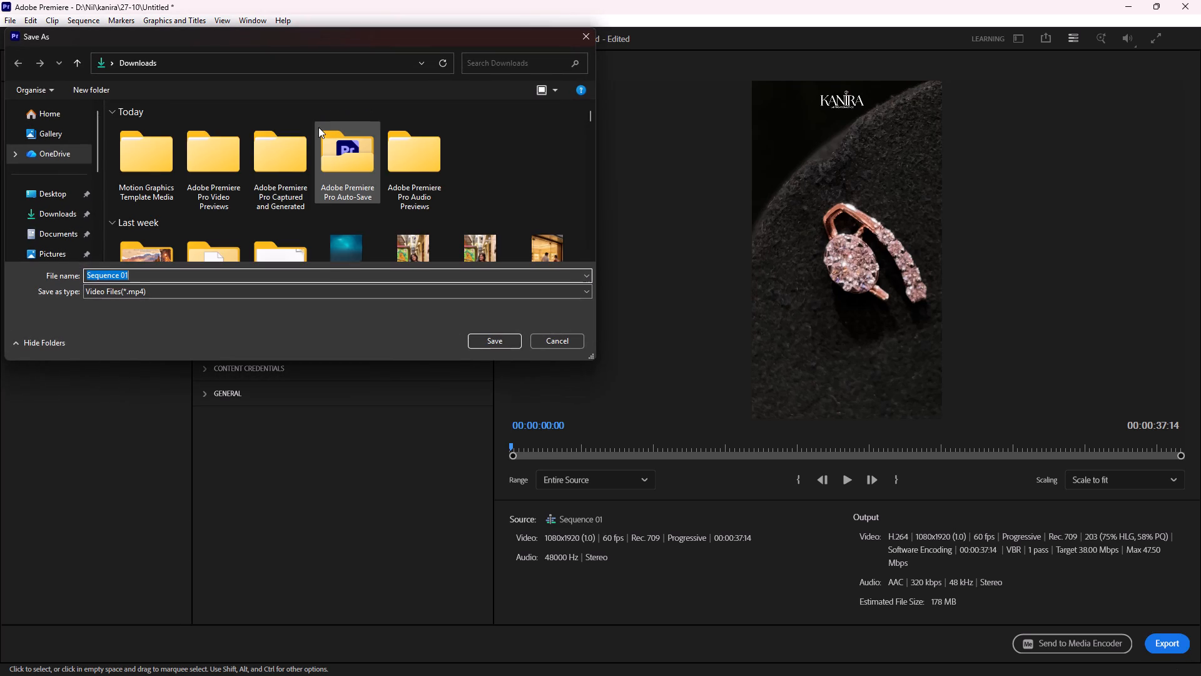
pyautogui.scroll(-2, 58, 212)
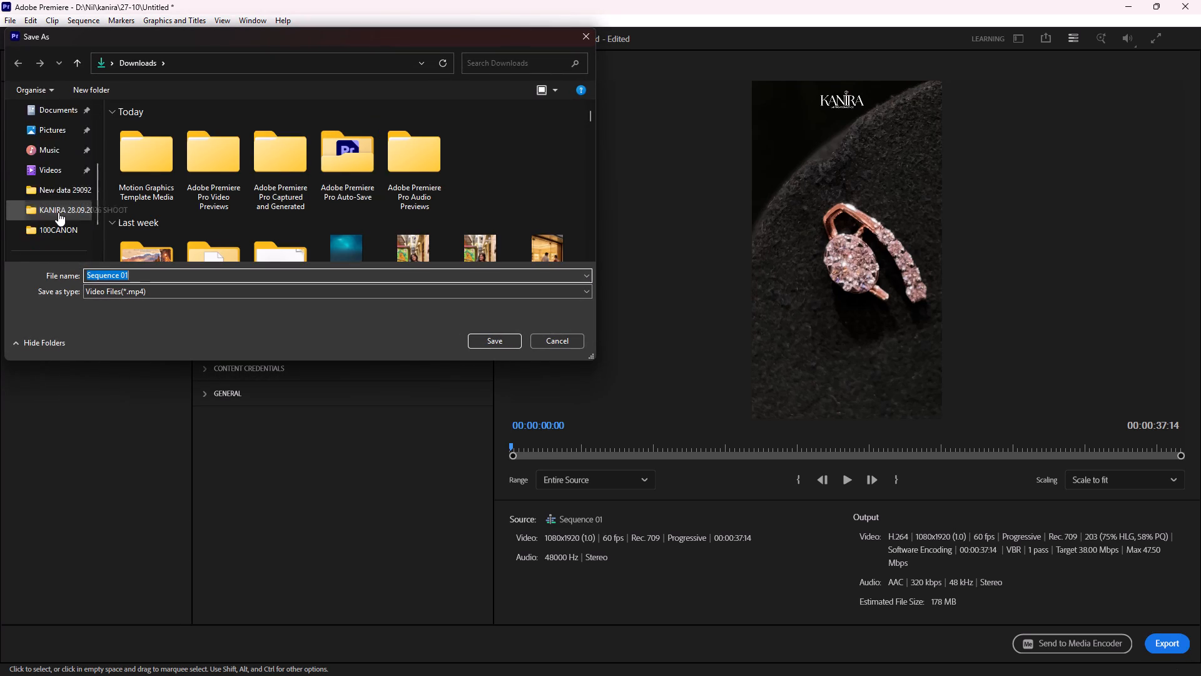
pyautogui.scroll(-1, 58, 212)
pyautogui.click(60, 212)
pyautogui.doubleClick(383, 138)
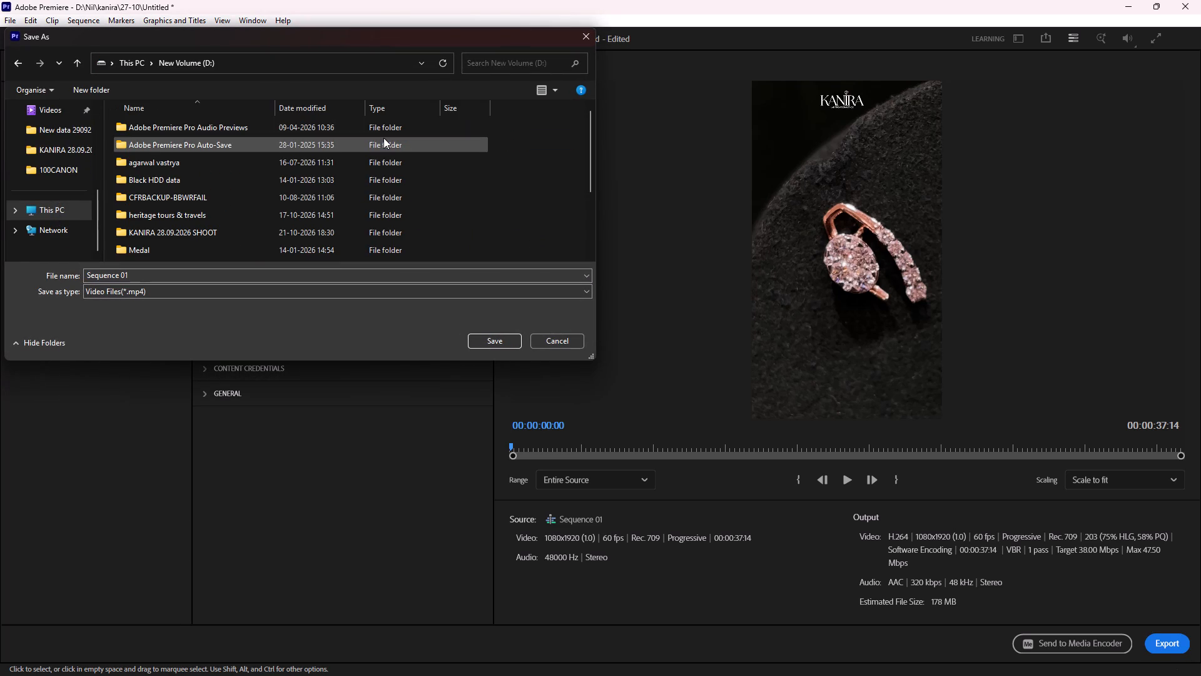
pyautogui.scroll(-3, 225, 203)
pyautogui.doubleClick(224, 191)
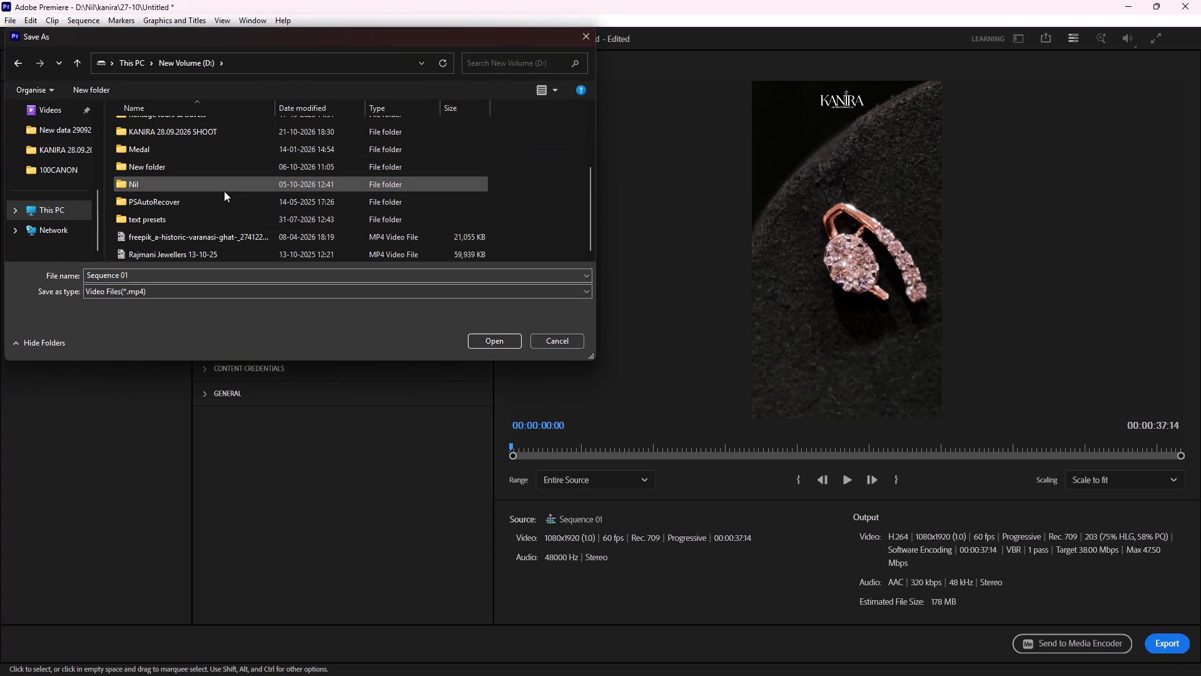
pyautogui.scroll(-4, 398, 210)
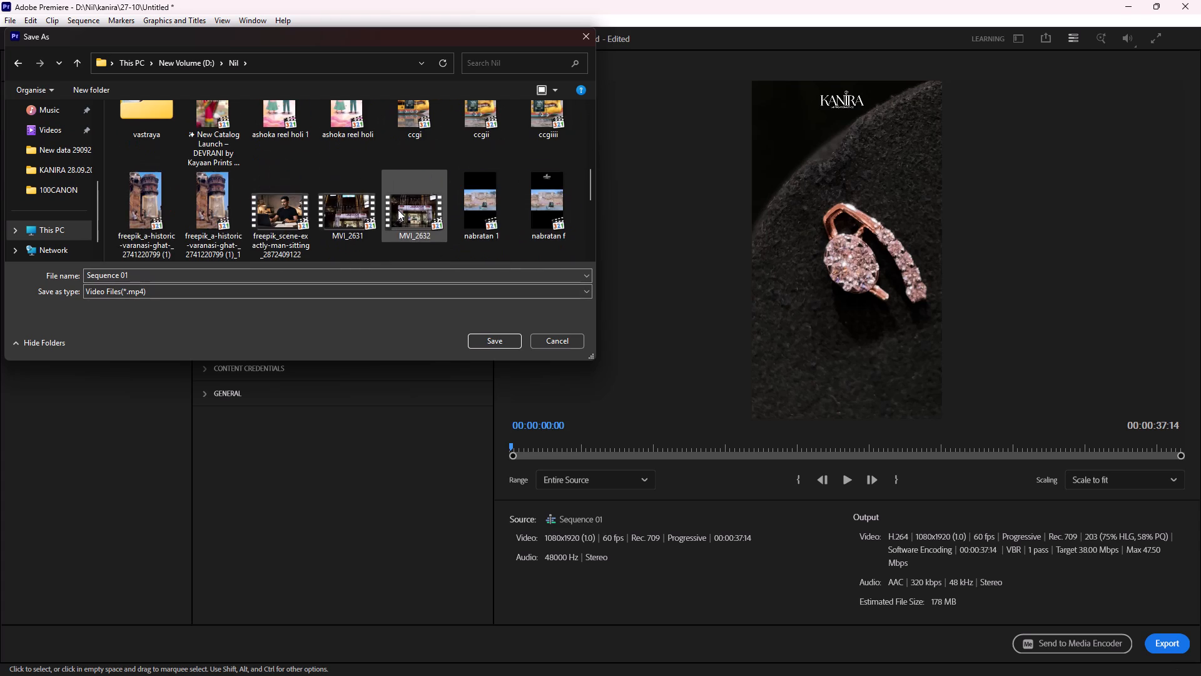
pyautogui.scroll(1, 397, 210)
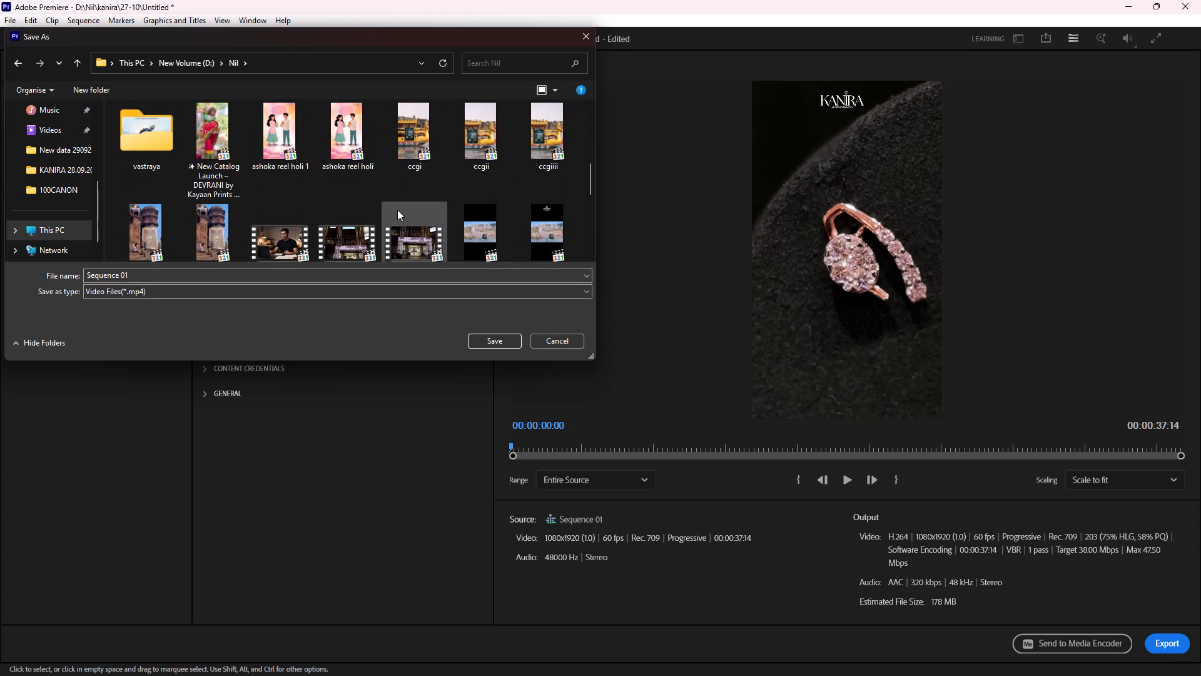
pyautogui.scroll(2, 394, 211)
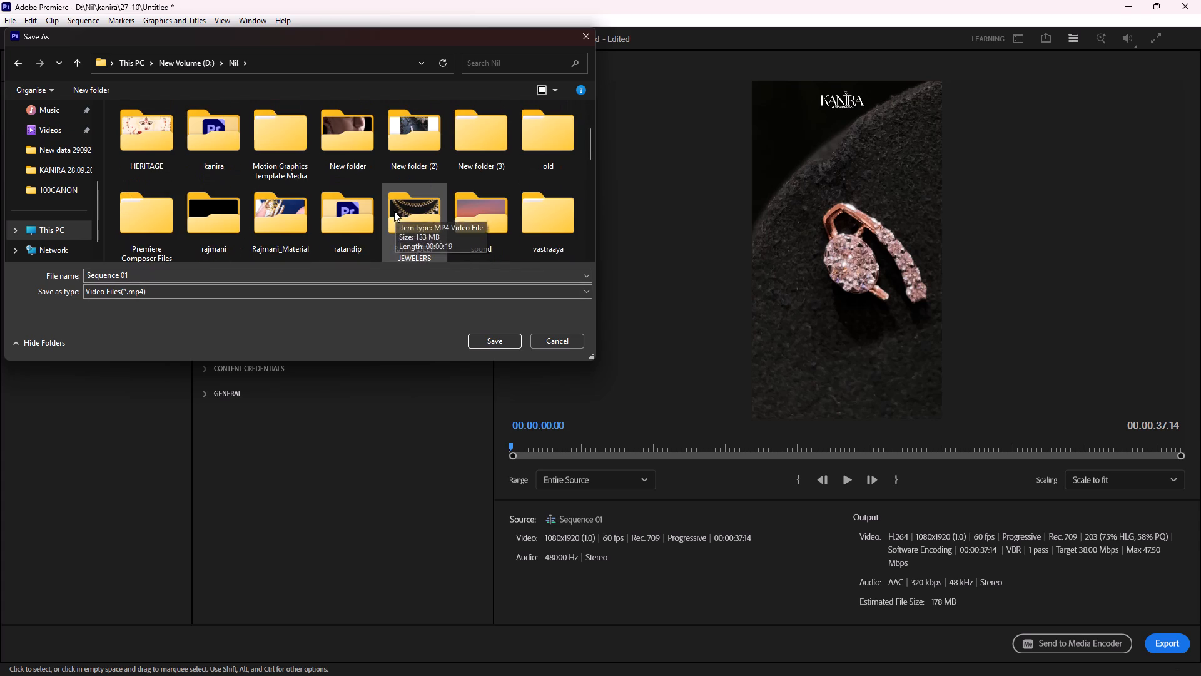
pyautogui.scroll(-2, 394, 211)
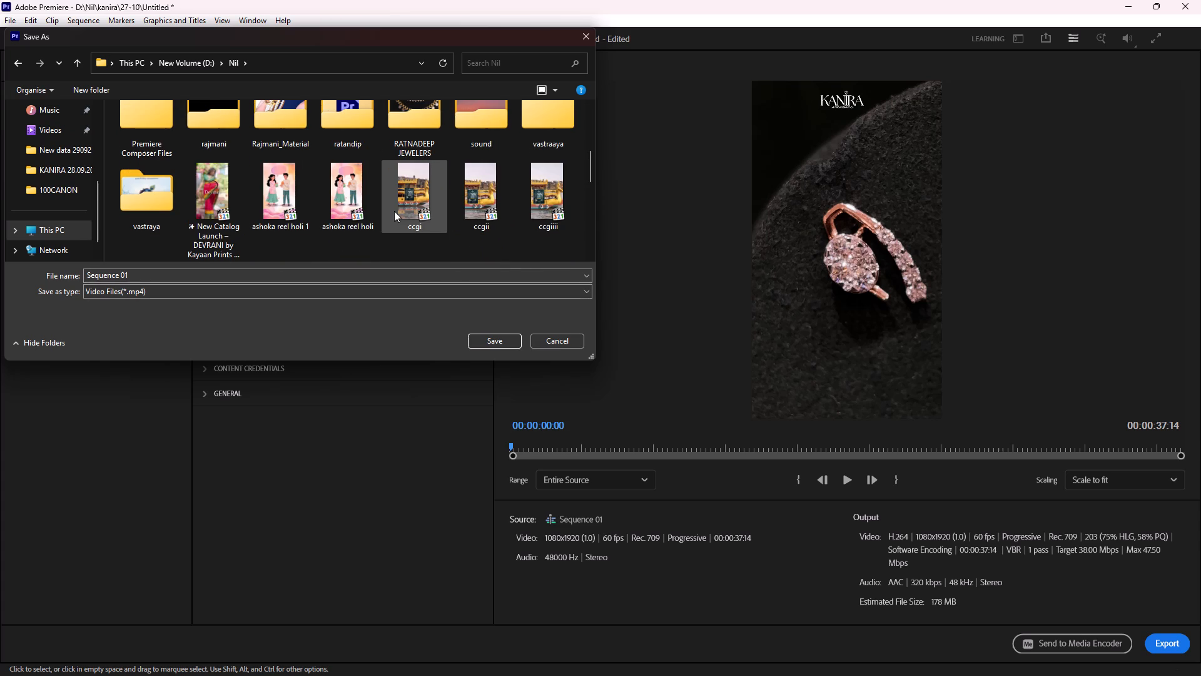
pyautogui.scroll(1, 203, 203)
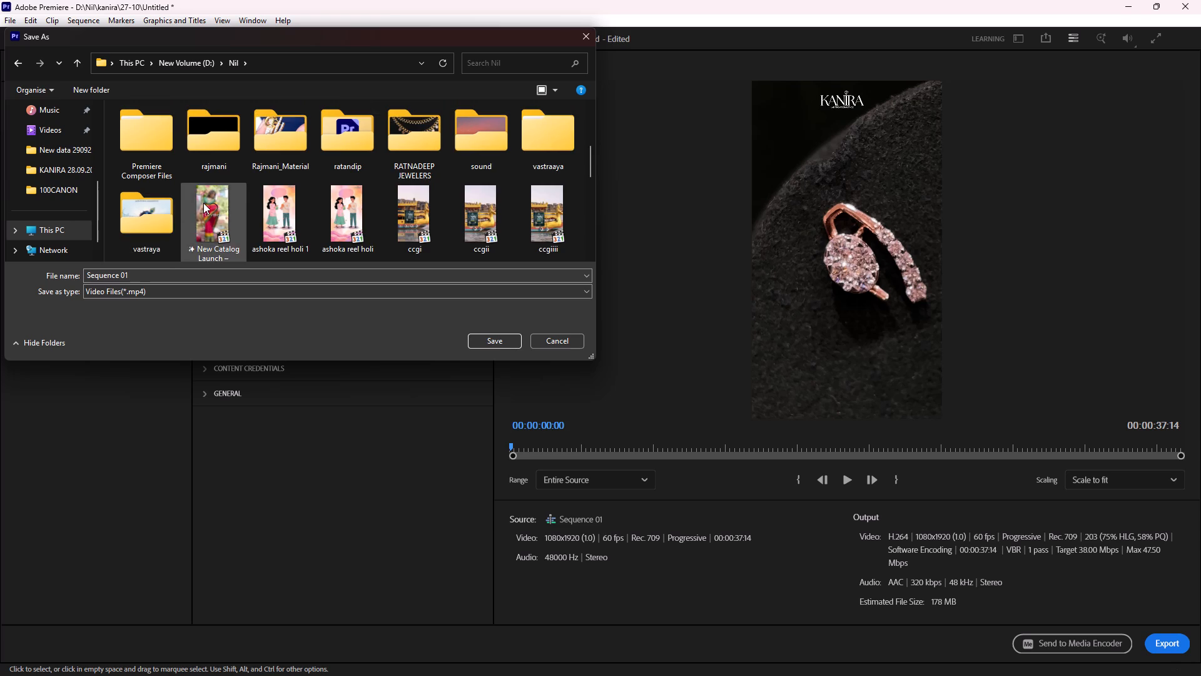
pyautogui.scroll(1, 203, 203)
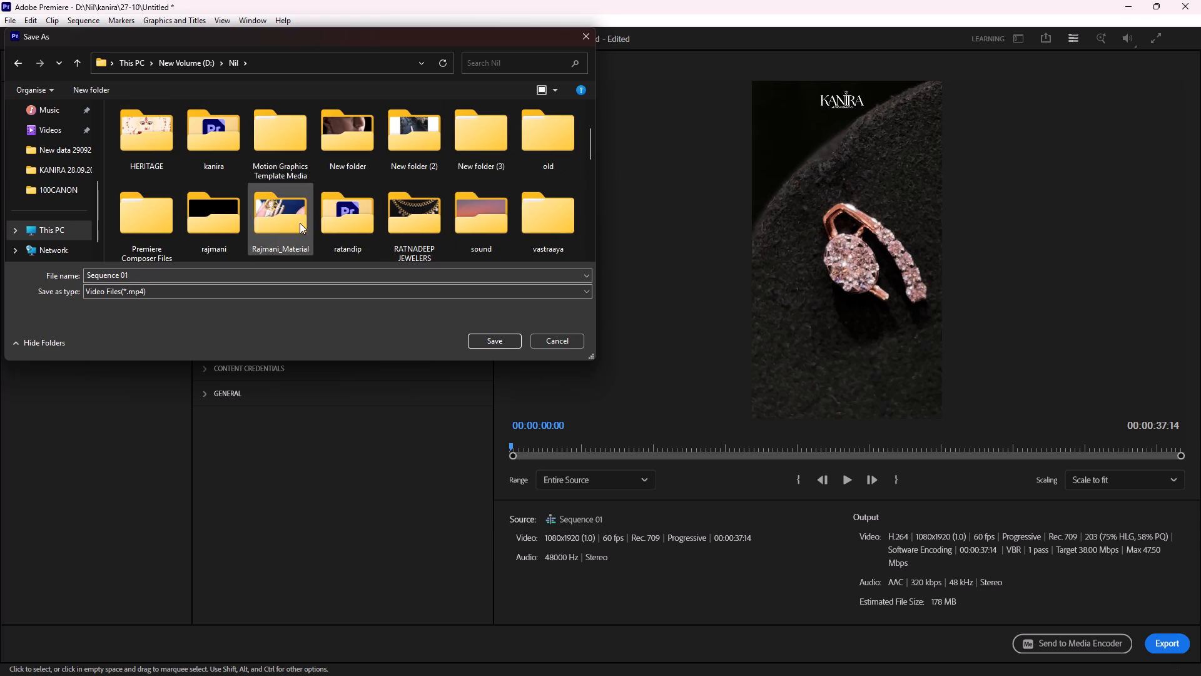
pyautogui.doubleClick(224, 127)
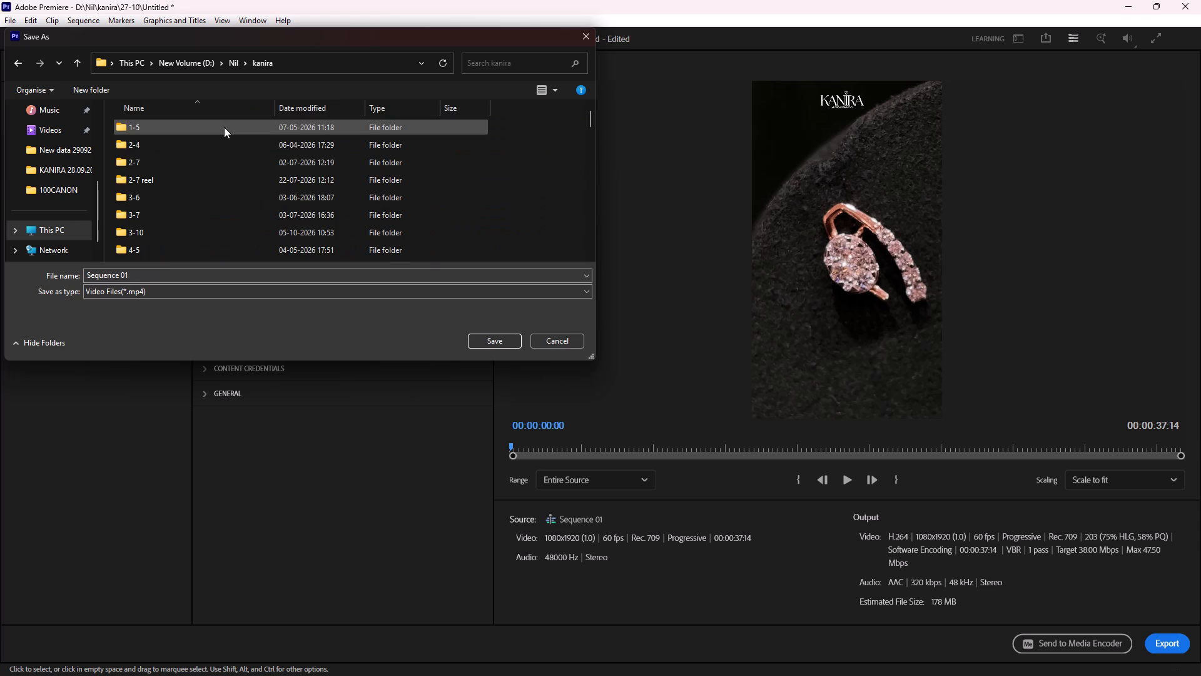
pyautogui.scroll(-14, 275, 184)
pyautogui.scroll(-7, 277, 191)
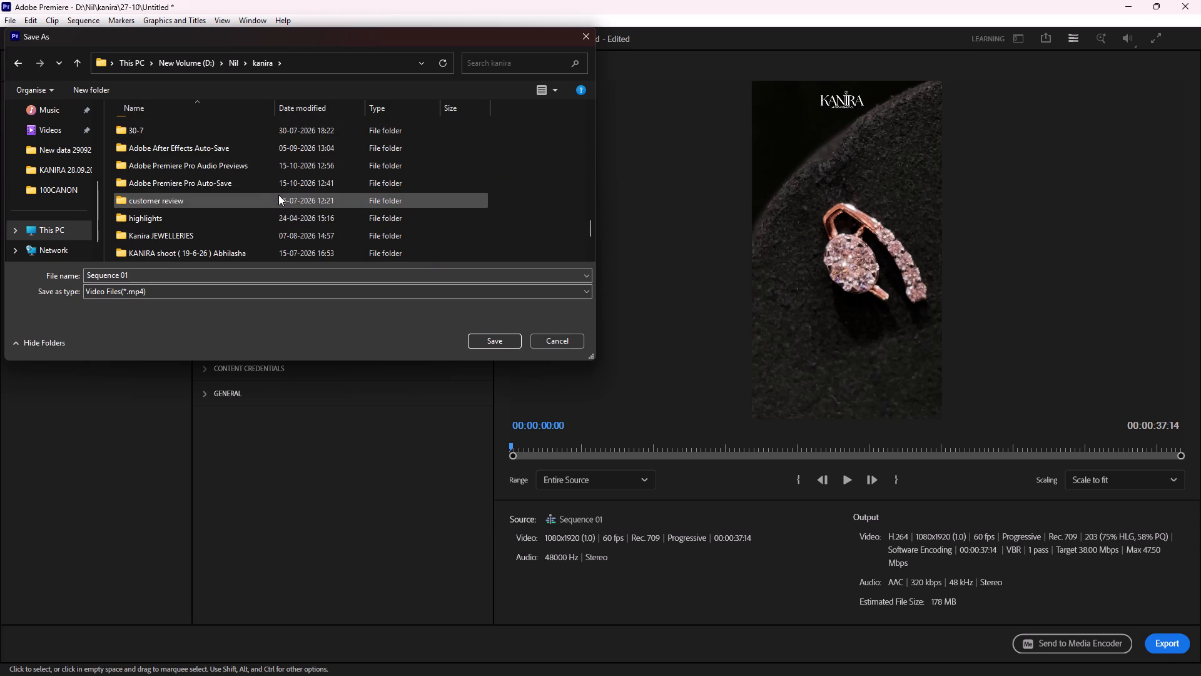
pyautogui.scroll(2, 278, 195)
pyautogui.doubleClick(237, 180)
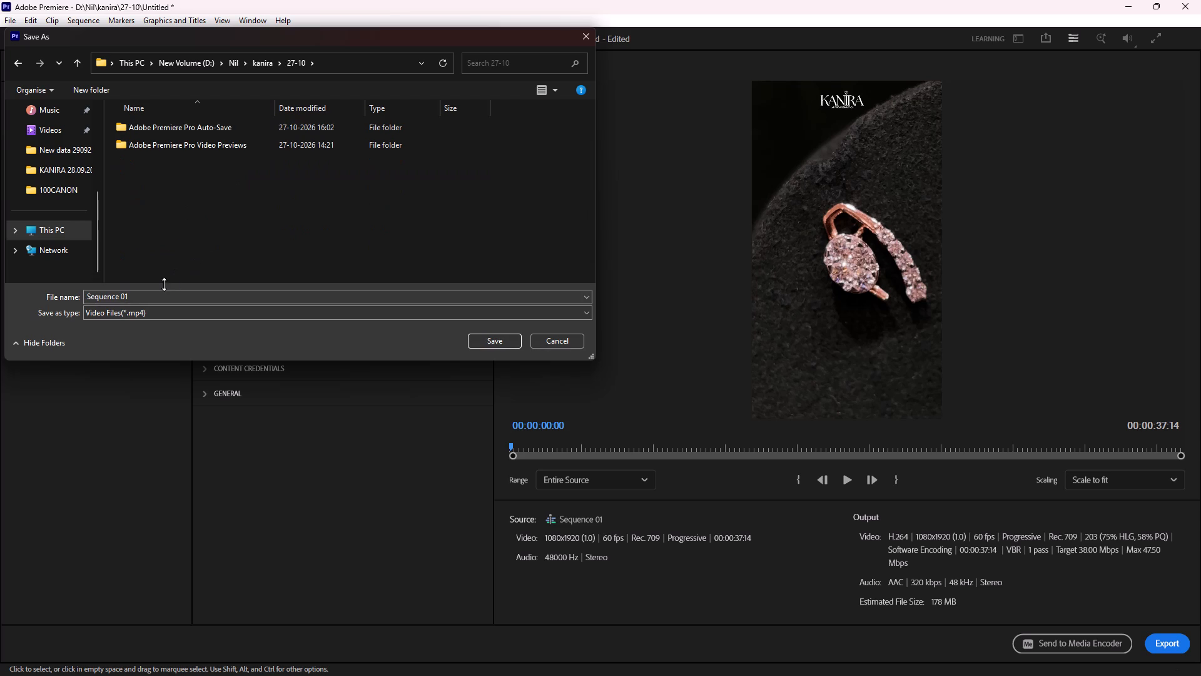
# Name the exported video file reel and save that name and location for the export.
pyautogui.click(167, 292)
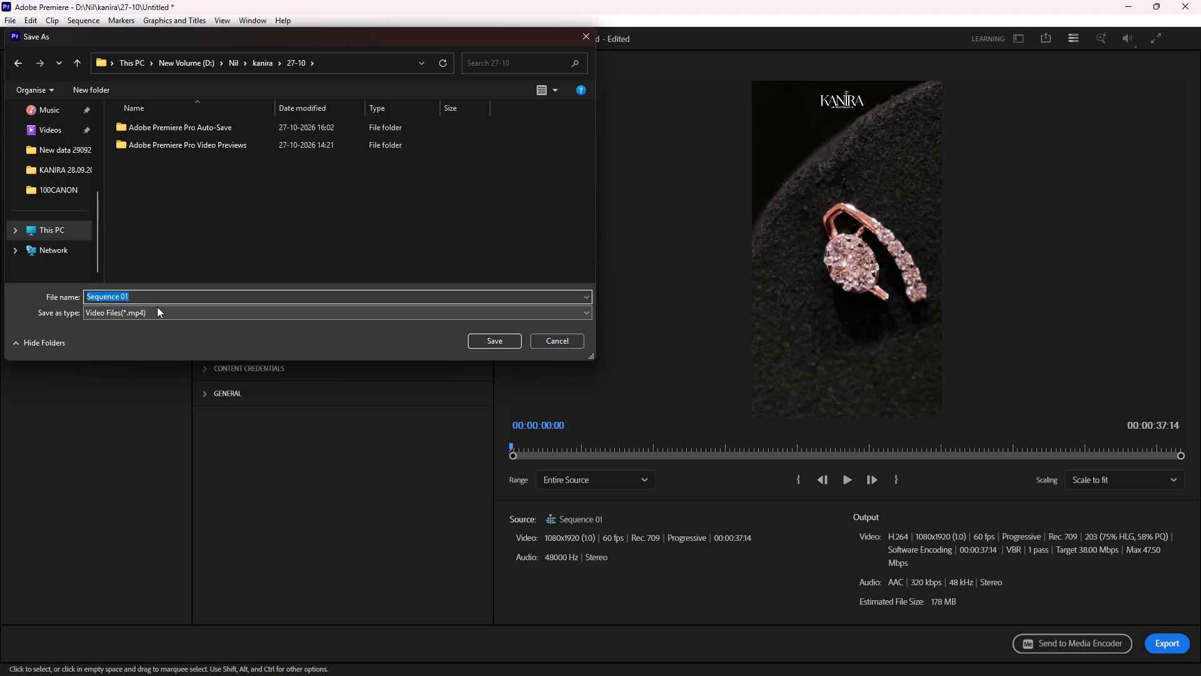
pyautogui.press('r')
pyautogui.write('ee')
pyautogui.press('l')
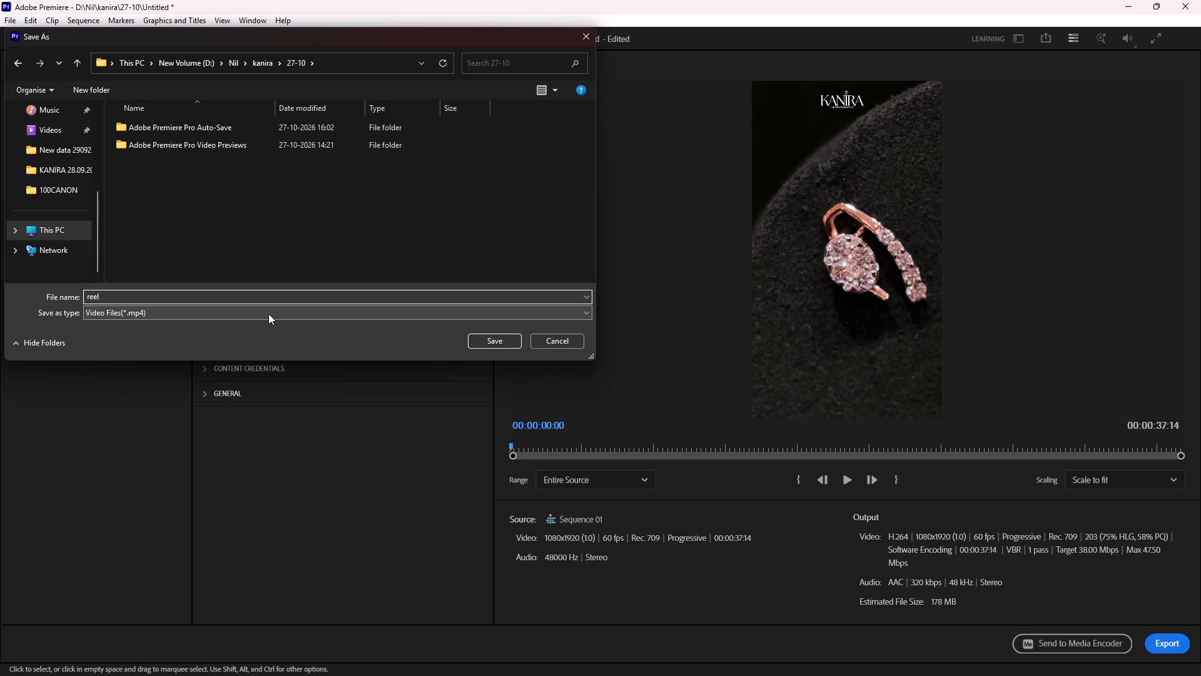
pyautogui.click(327, 235)
pyautogui.click(504, 339)
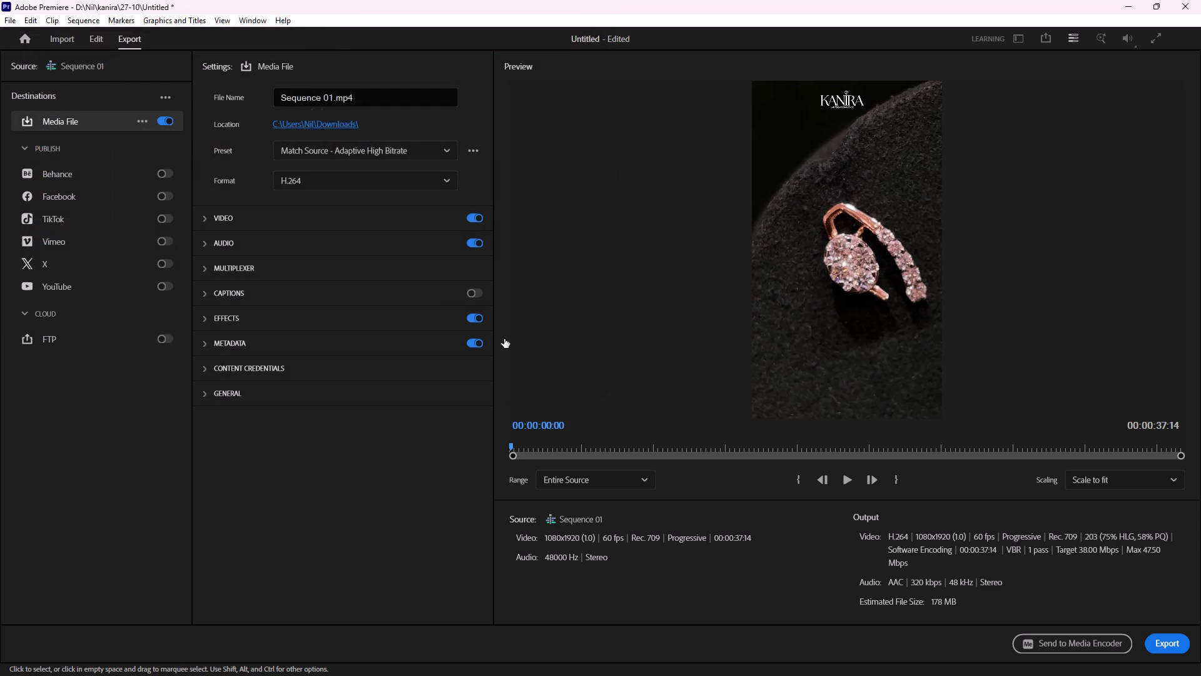
# Start the export of the entire Sequence 01 with the current H.264 settings.
pyautogui.click(1178, 645)
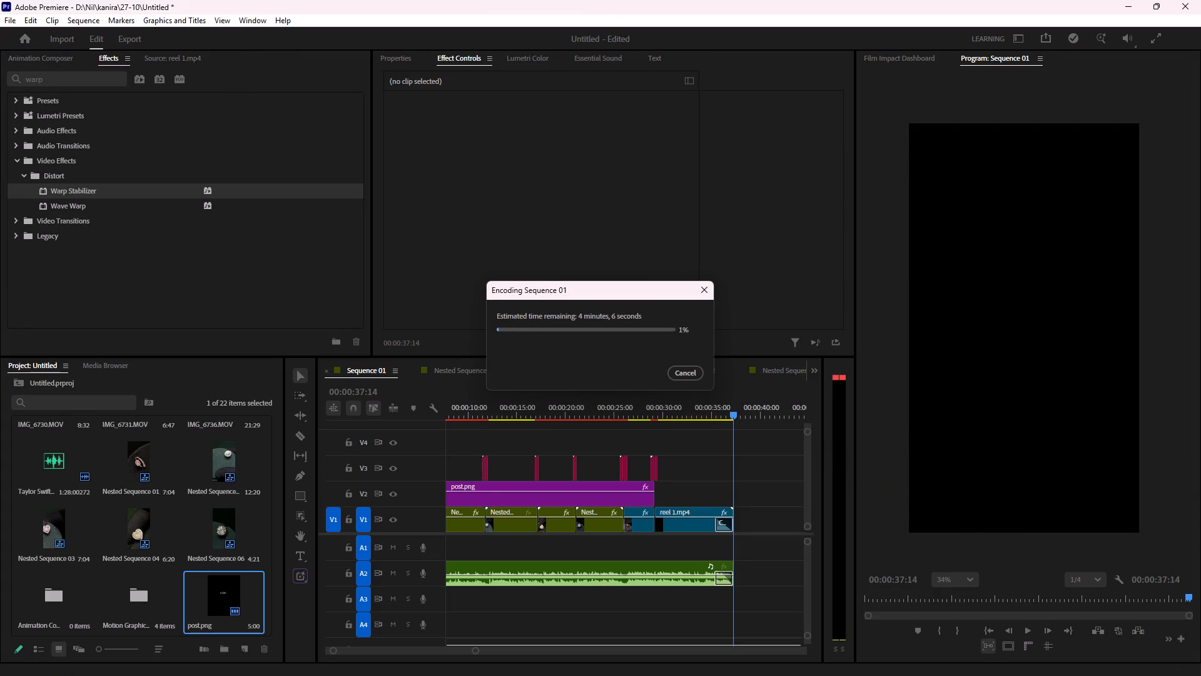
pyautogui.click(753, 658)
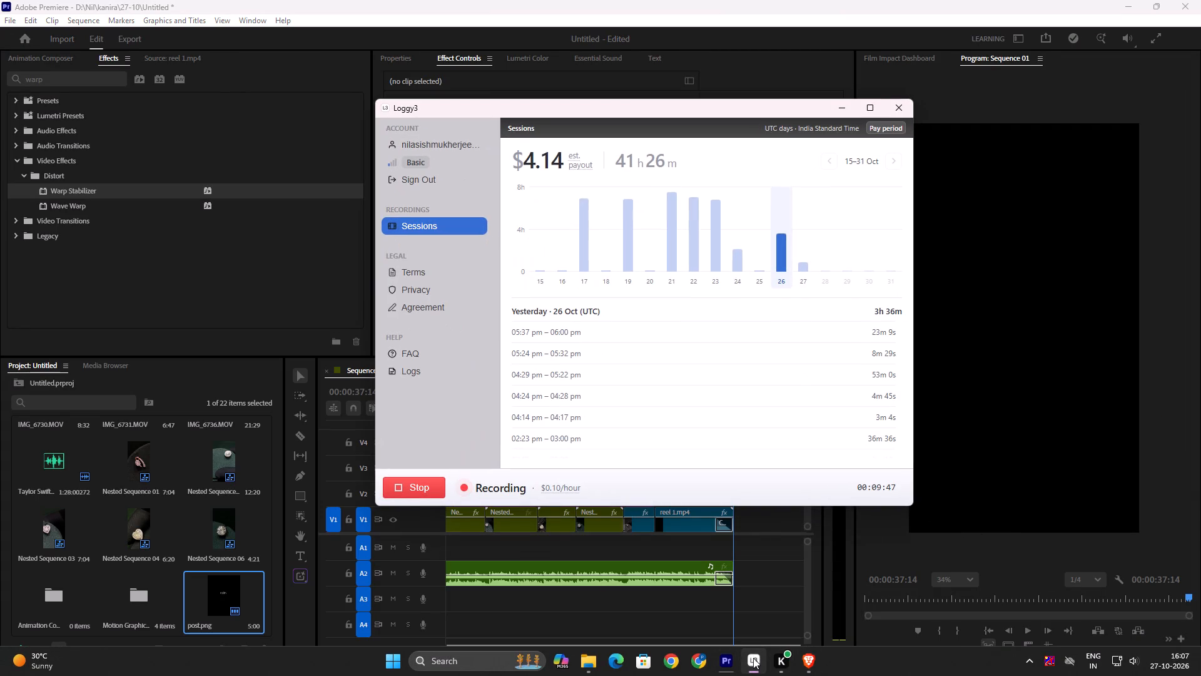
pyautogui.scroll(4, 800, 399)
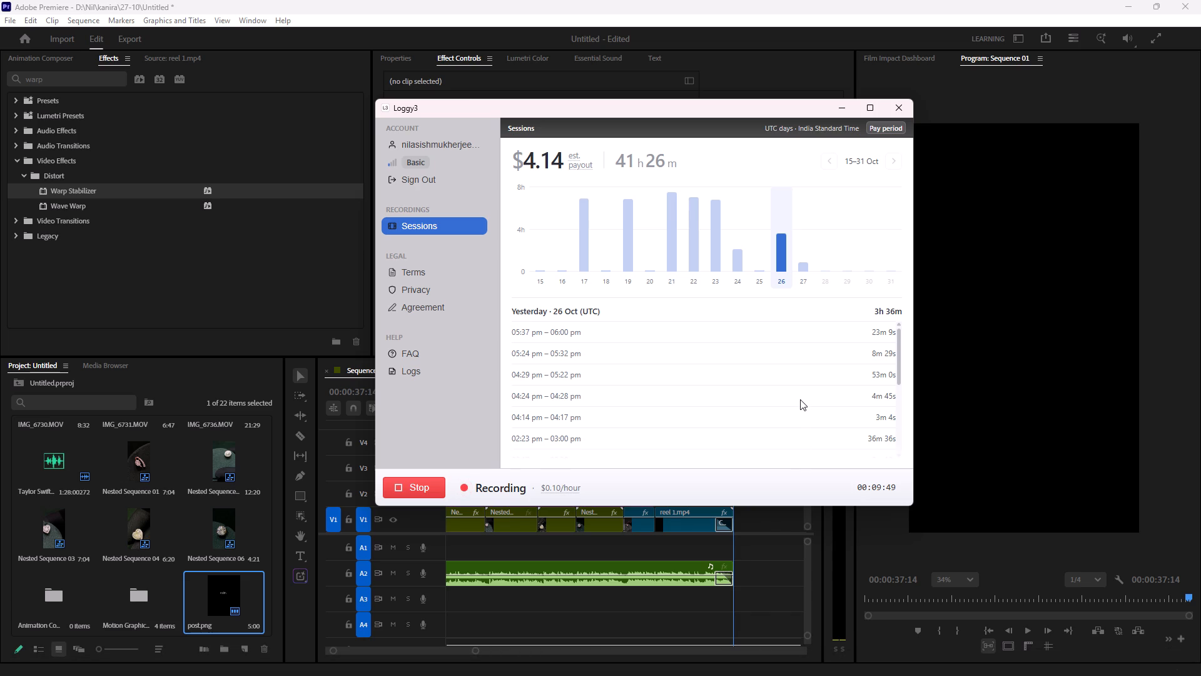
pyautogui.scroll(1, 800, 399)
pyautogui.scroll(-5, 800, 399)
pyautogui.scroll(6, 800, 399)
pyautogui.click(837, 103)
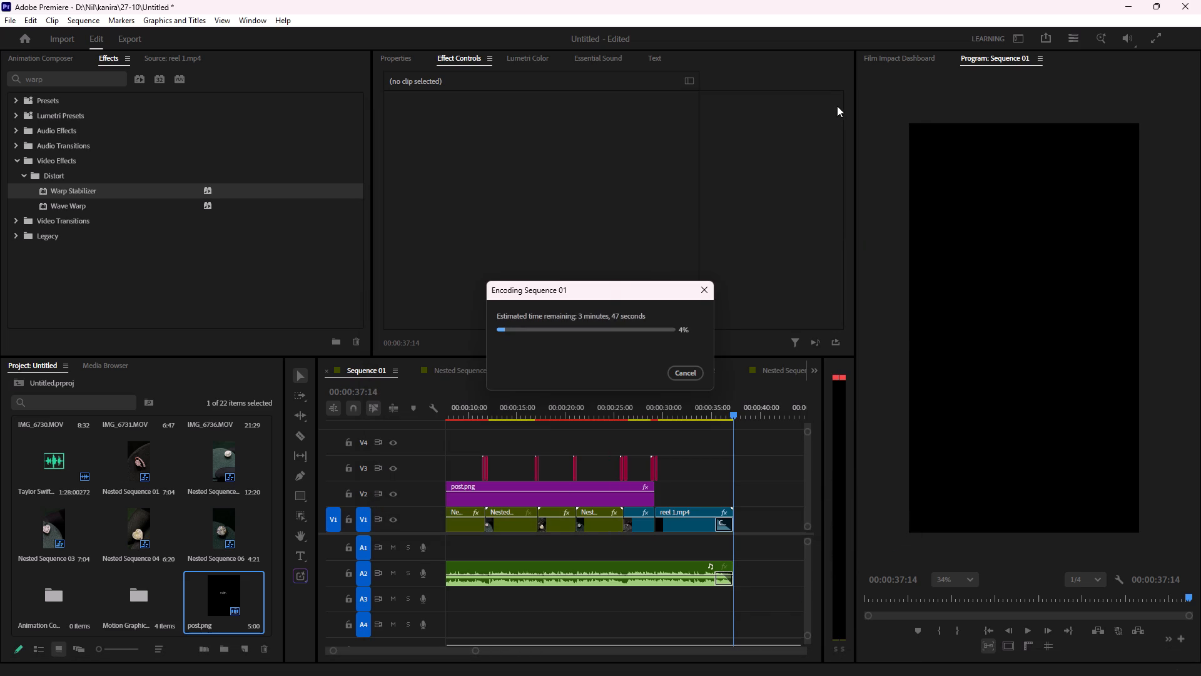
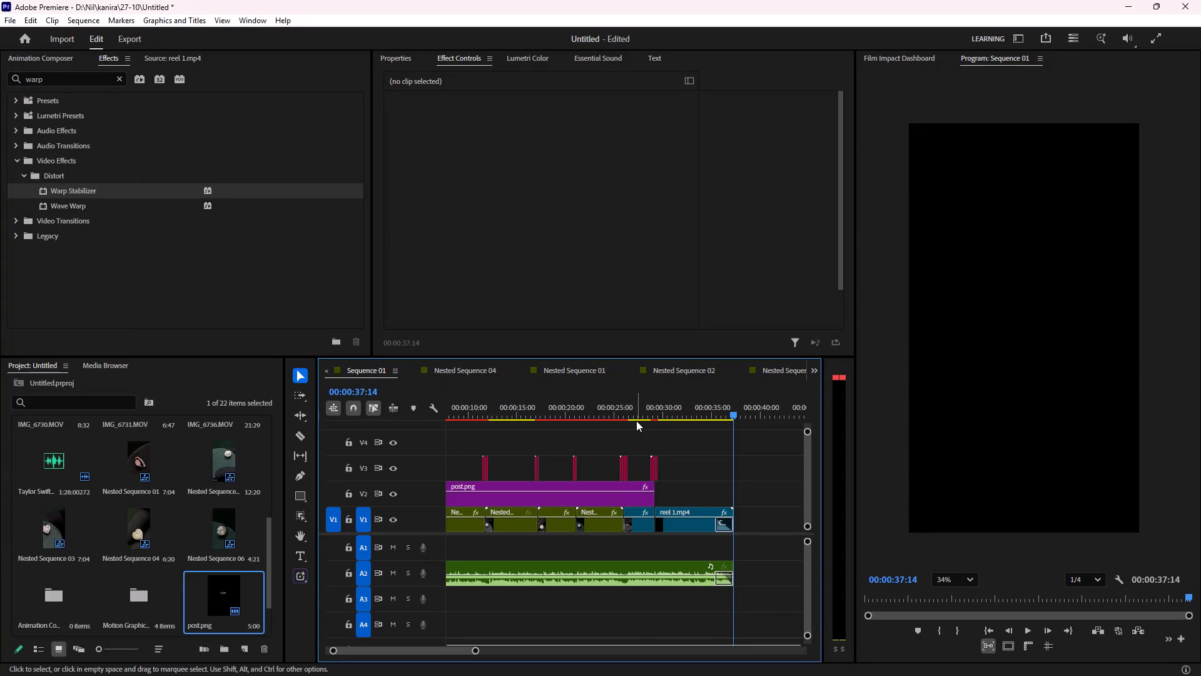
# Return the playhead to the start of Sequence 01.
pyautogui.moveTo(634, 410); pyautogui.dragTo(401, 402)
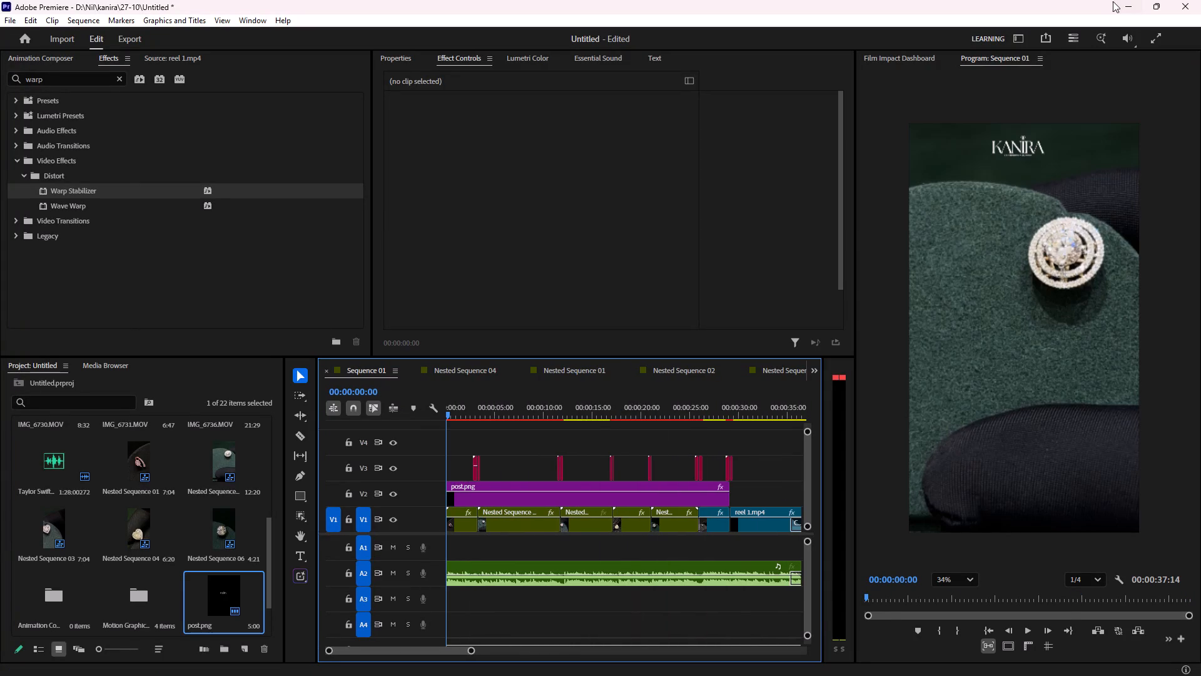
# Switch to File Explorer, open the kanira 27-10 folder and play the exported reel video to check it, closing the player when done.
pyautogui.click(1118, 4)
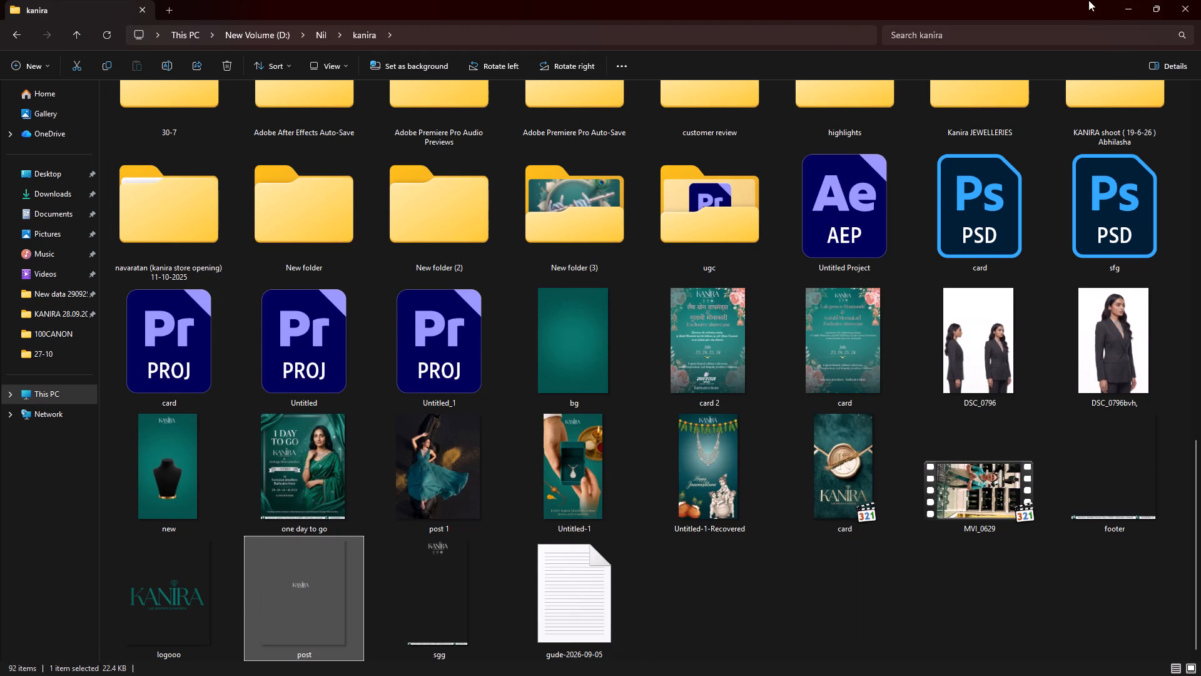
pyautogui.scroll(9, 663, 464)
pyautogui.scroll(6, 607, 419)
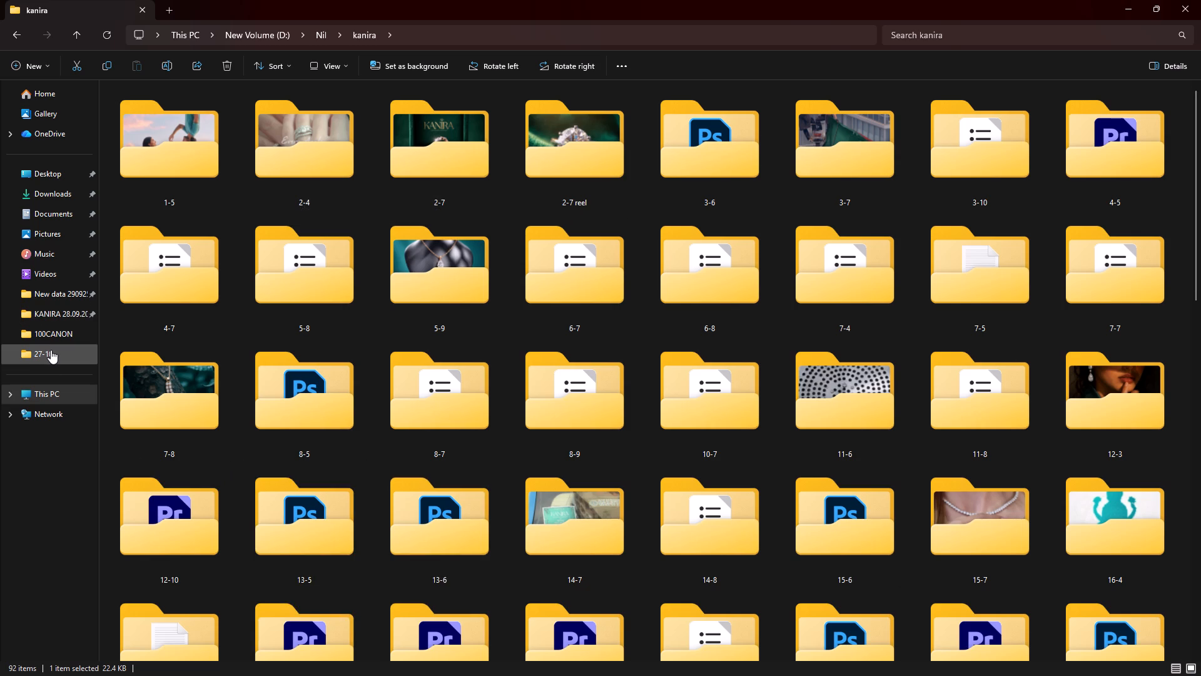
pyautogui.click(41, 192)
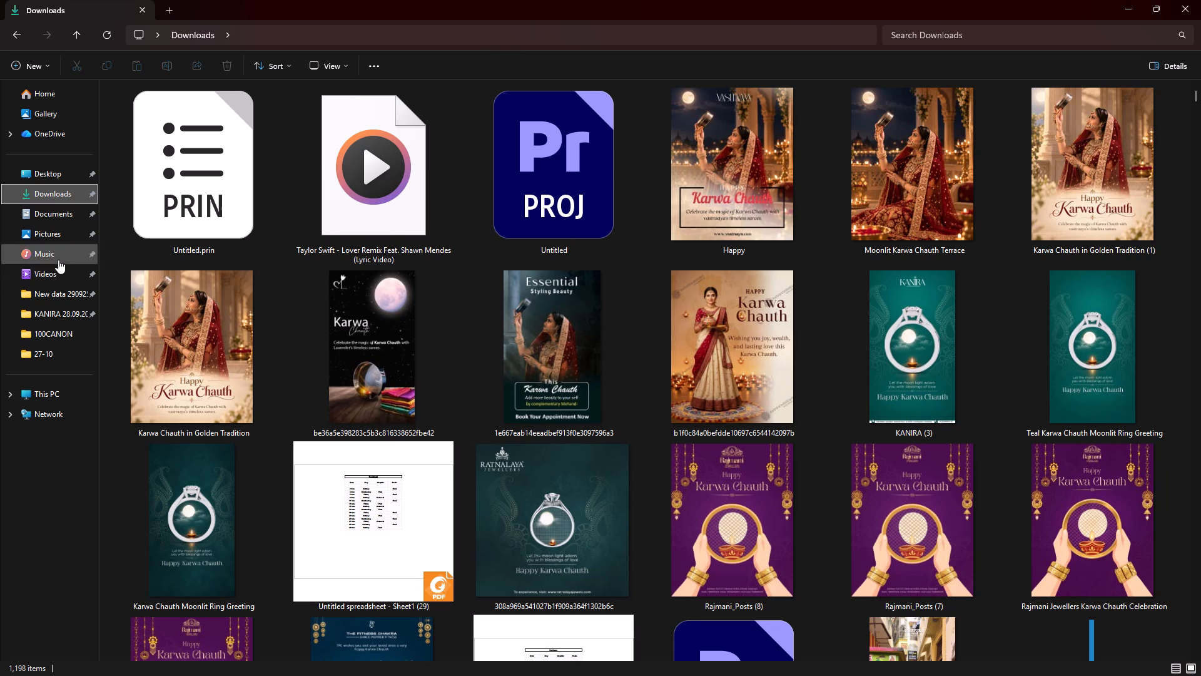
pyautogui.click(51, 349)
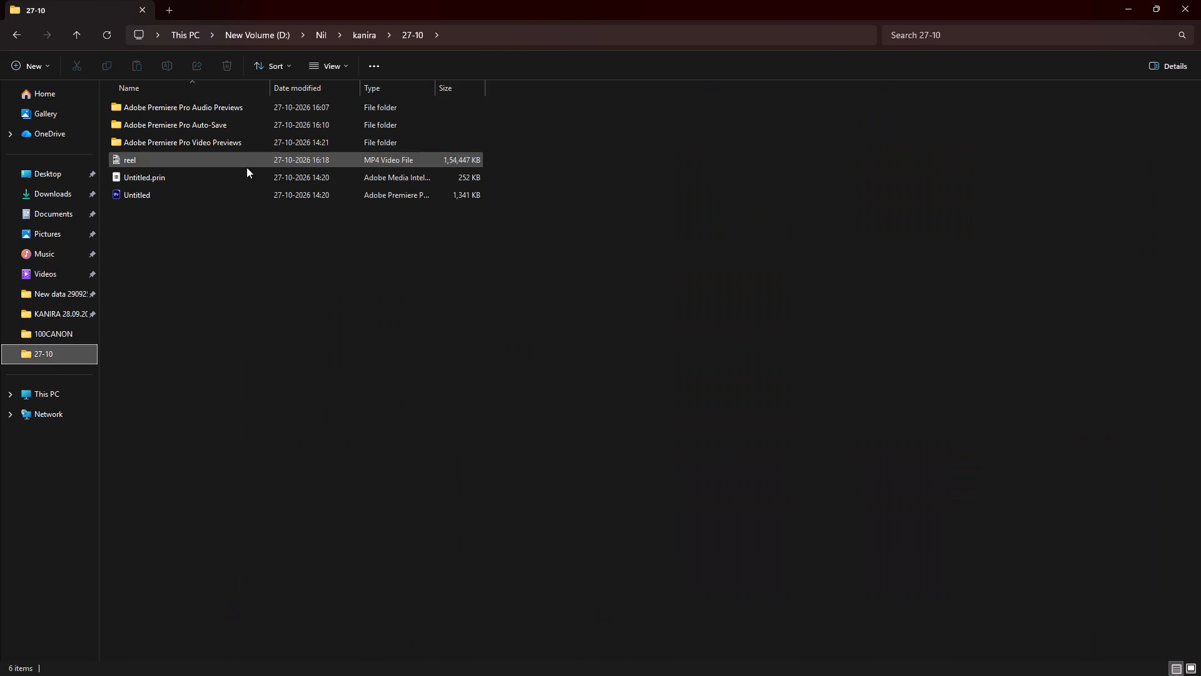
pyautogui.doubleClick(155, 160)
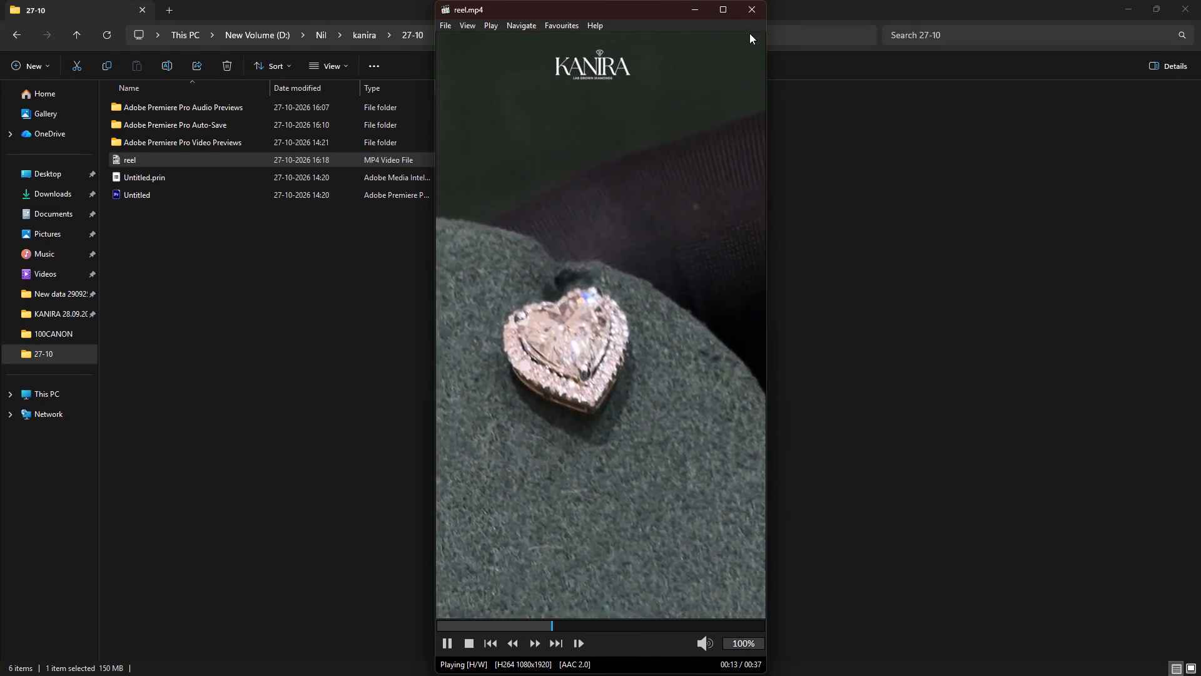
pyautogui.click(750, 11)
# Minimise the two open File Explorer windows showing the 27-10 and Downloads folders.
pyautogui.click(1140, 7)
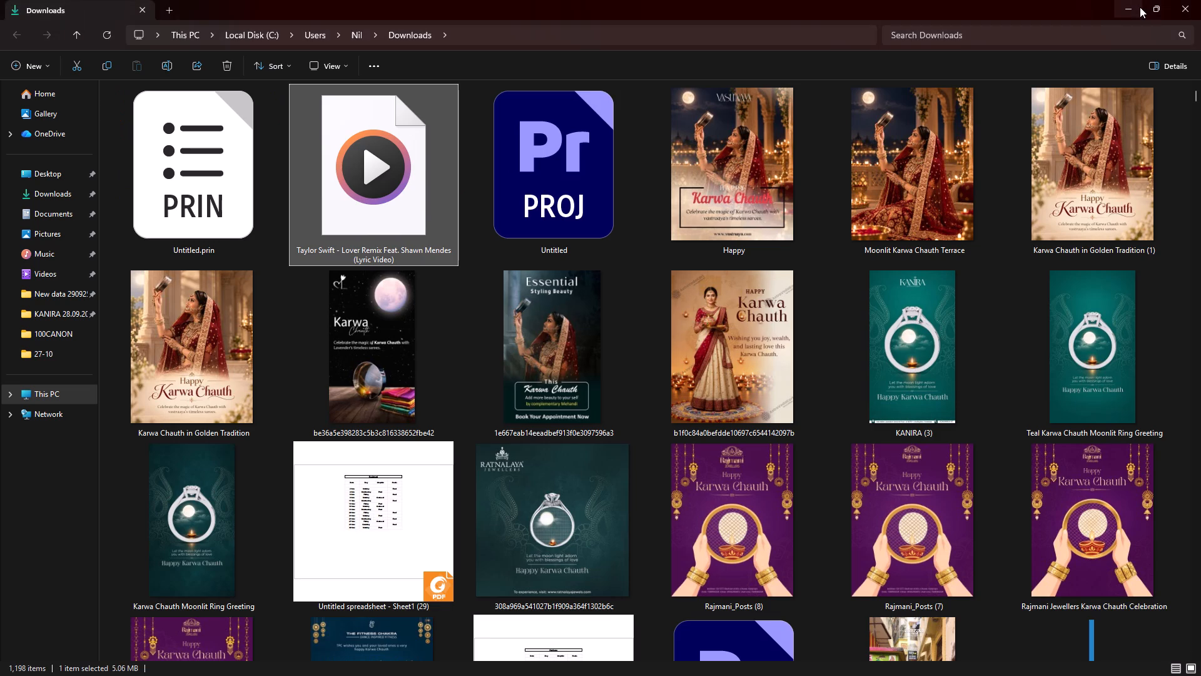
pyautogui.click(1140, 7)
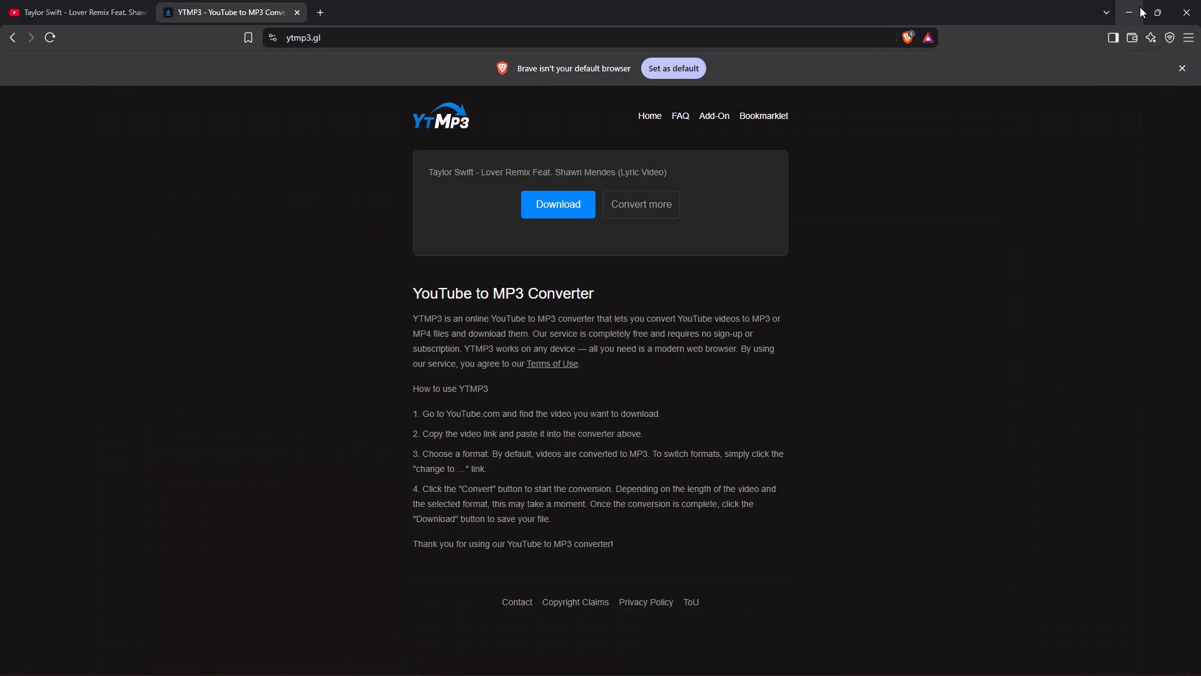
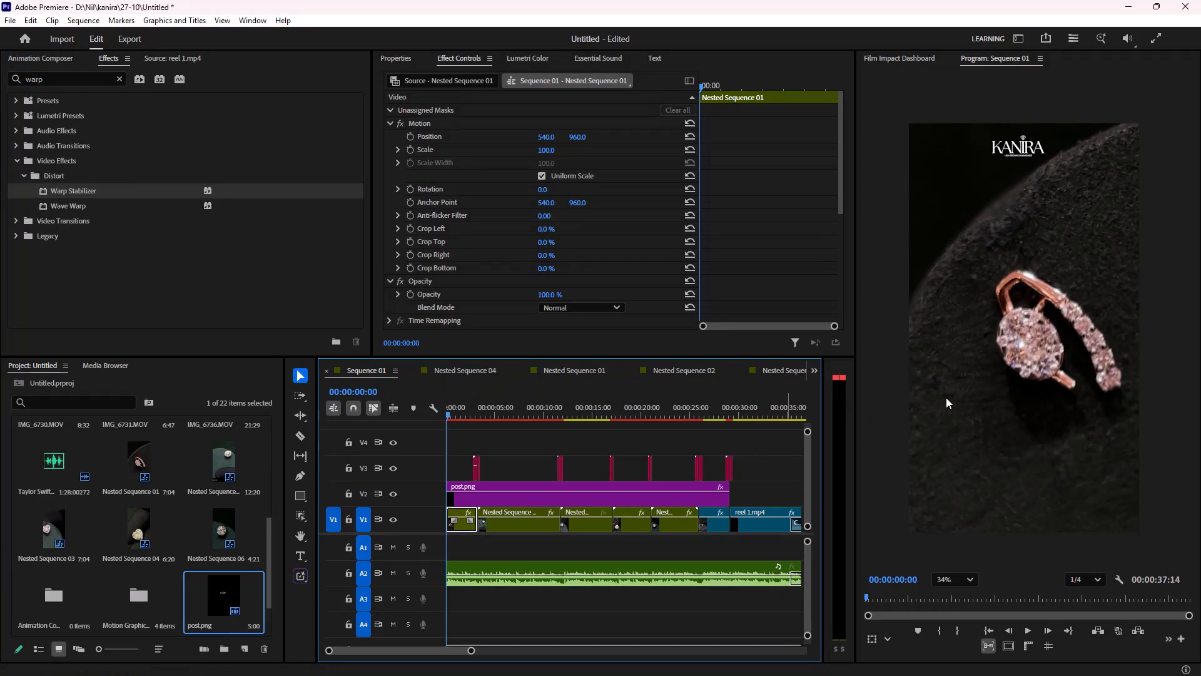
# Remove the Warp Stabilizer effect from the opening Nested Sequence 01 clip in Sequence 01.
pyautogui.click(455, 412)
pyautogui.scroll(-5, 469, 315)
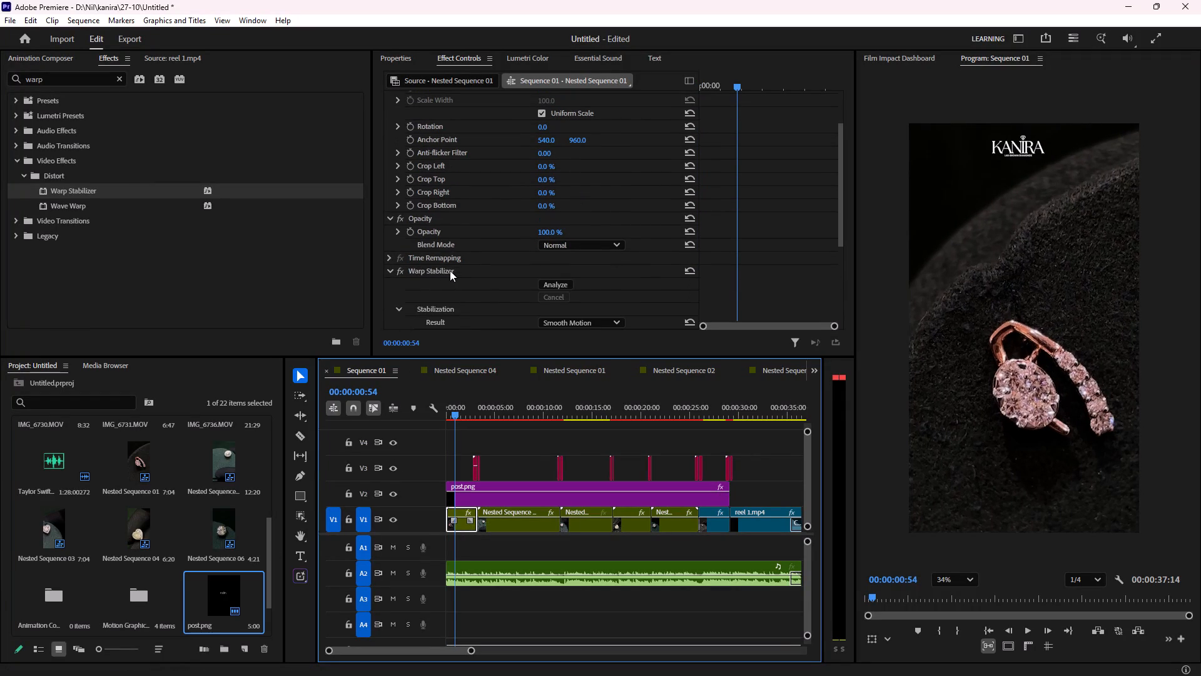
pyautogui.click(451, 270)
pyautogui.press('Delete')
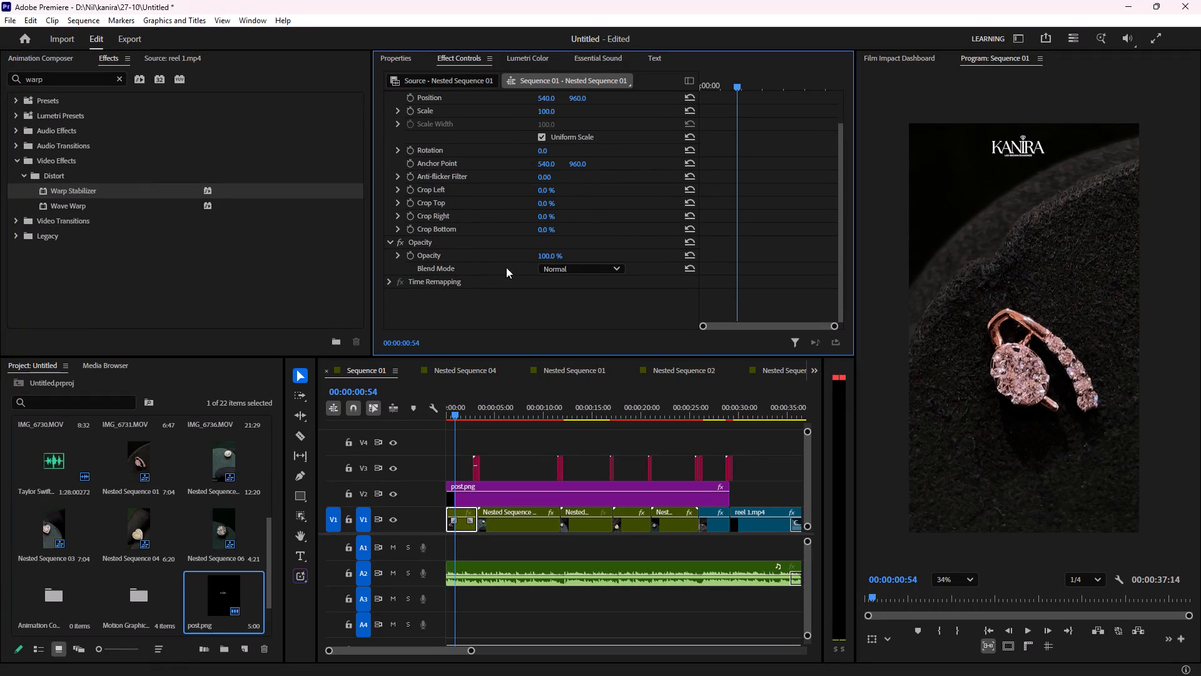
# Scrub through the opening clip, return the playhead to the start of Sequence 01 and render the sequence previews.
pyautogui.moveTo(452, 411); pyautogui.dragTo(490, 414)
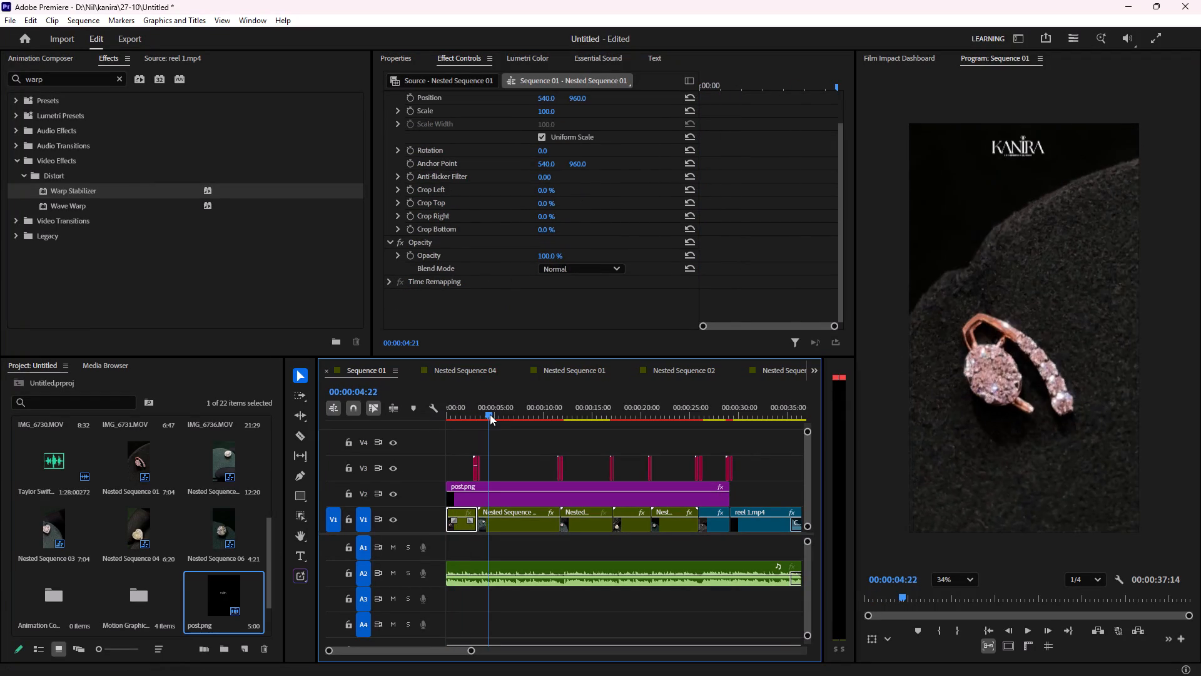
pyautogui.moveTo(490, 414); pyautogui.dragTo(383, 406)
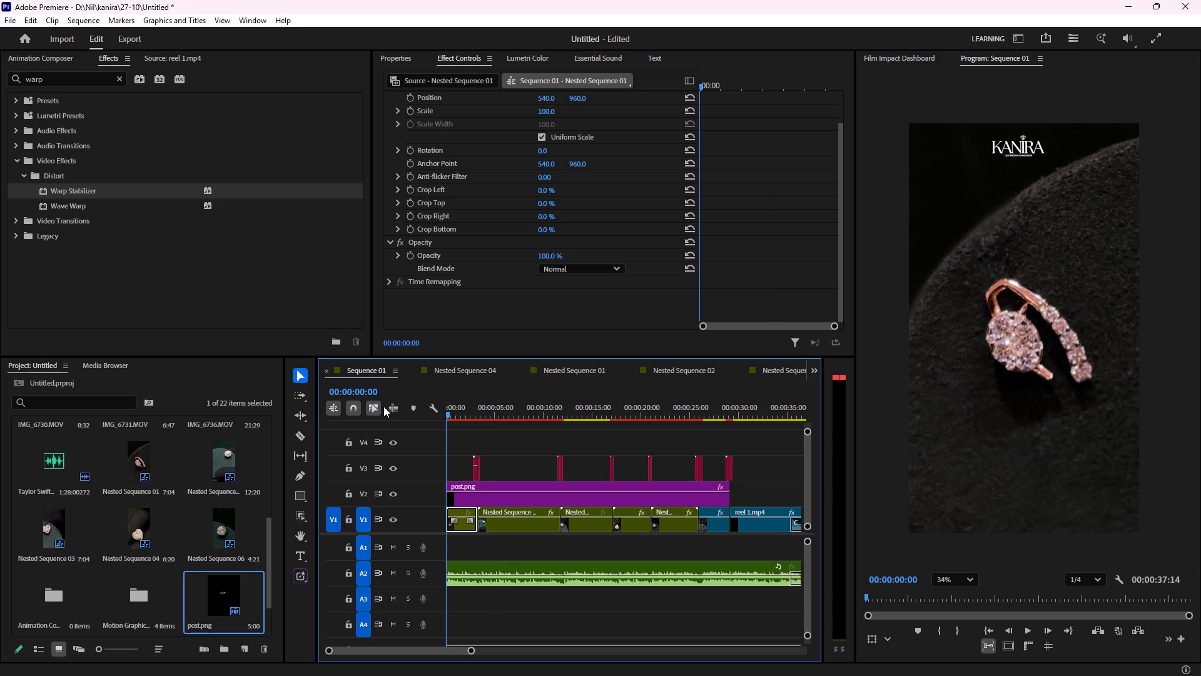
pyautogui.press('Return')
pyautogui.press('Return')
pyautogui.press('Return')
pyautogui.press('Return')
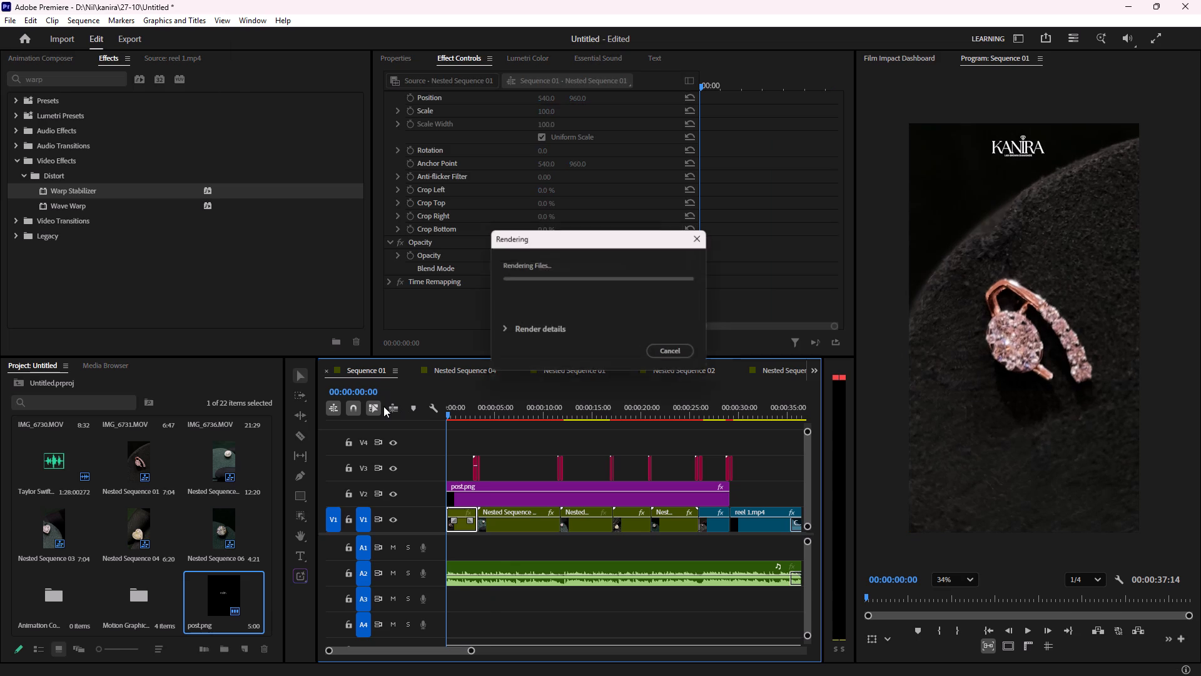
pyautogui.press('Return')
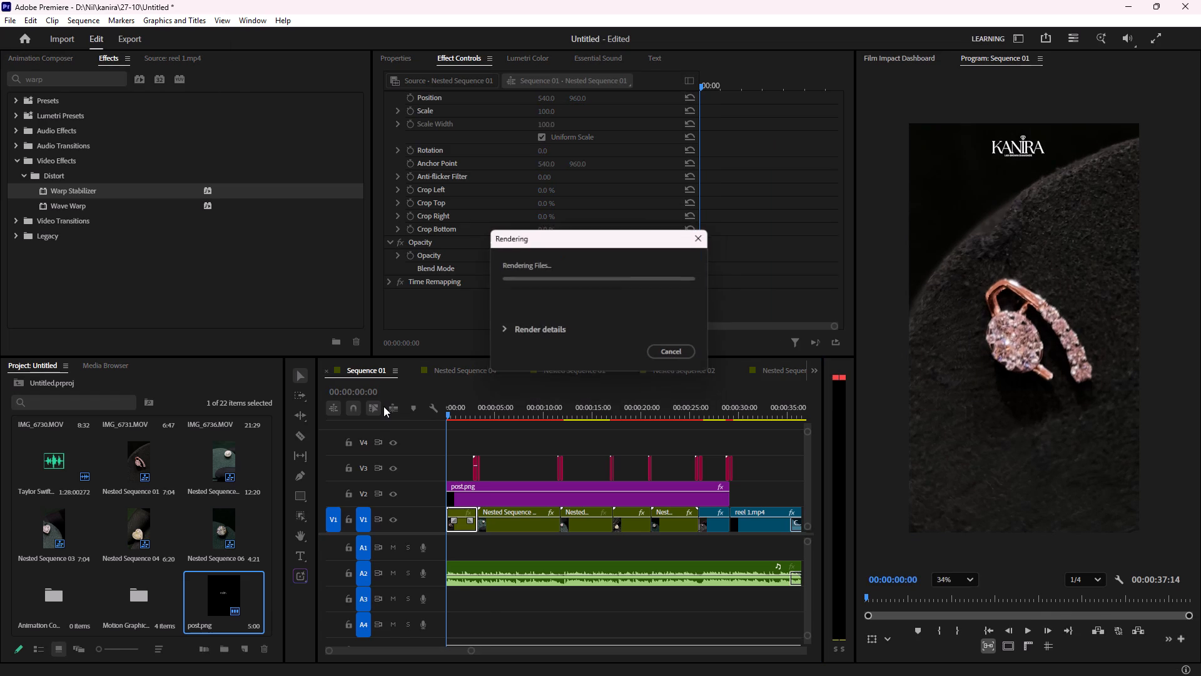